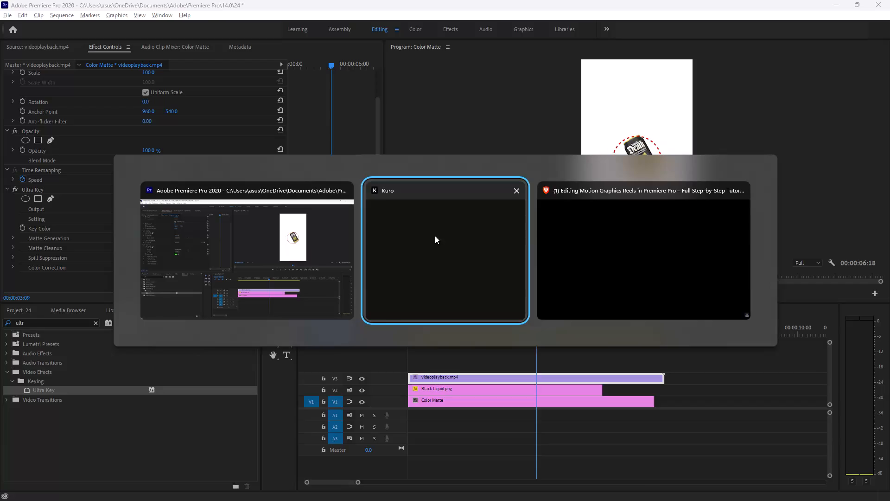
Switch to the browser and play the next part of the motion graphics tutorial, then return to Premiere Pro.
{"action": "left_click_drag", "start_coordinate": [441, 237], "coordinate": [642, 237]}
{"action": "left_click_drag", "start_coordinate": [656, 233], "coordinate": [641, 240]}
{"action": "left_click", "coordinate": [426, 273]}
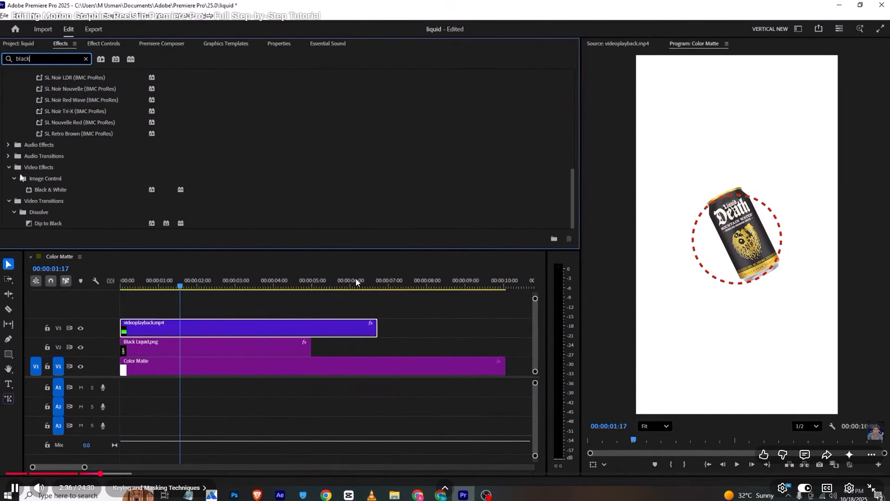
{"action": "left_click", "coordinate": [164, 224]}
{"action": "key", "text": "alt+Tab"}
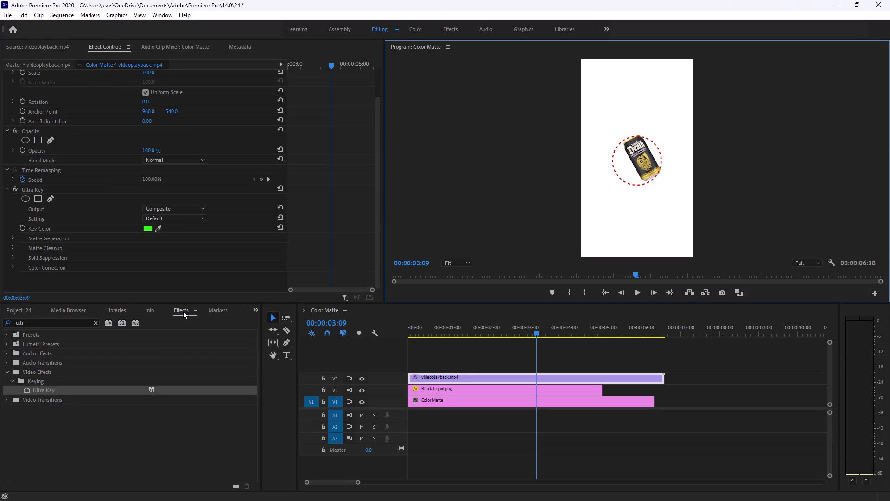
Search the effects for "black" and select the Black & White effect under Video Effects, Image Control.
{"action": "left_click", "coordinate": [94, 320]}
{"action": "left_click", "coordinate": [87, 321]}
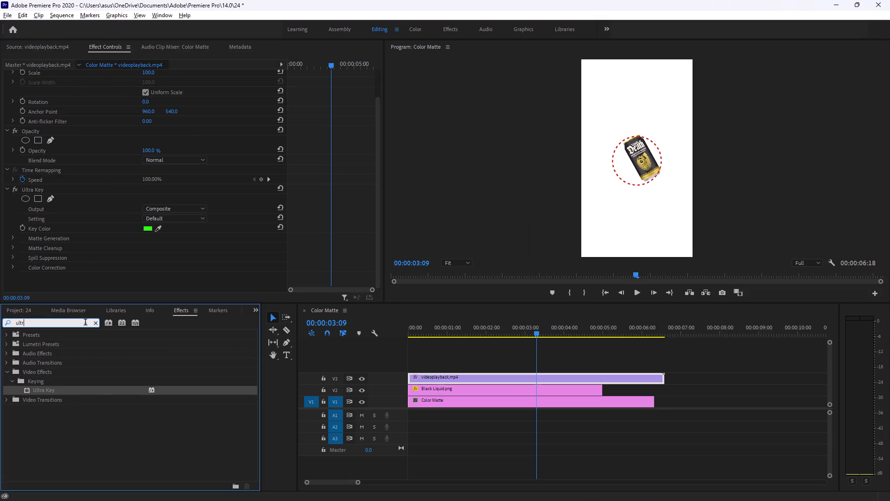
{"action": "key", "text": "BackSpace"}
{"action": "key", "text": "BackSpace"}
{"action": "key", "text": "BackSpace"}
{"action": "key", "text": "BackSpace"}
{"action": "key", "text": "BackSpace"}
{"action": "key", "text": "BackSpace"}
{"action": "key", "text": "BackSpace"}
{"action": "key", "text": "BackSpace"}
{"action": "type", "text": "black"}
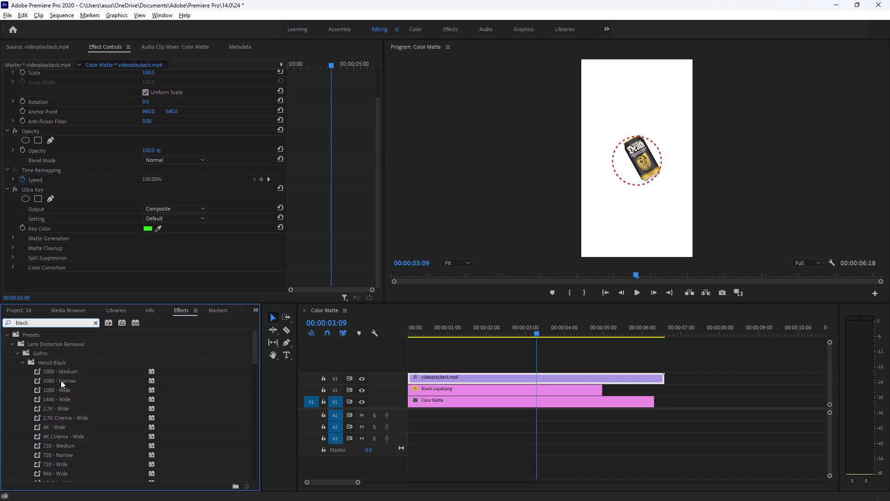
{"action": "scroll", "coordinate": [61, 380], "scroll_direction": "down", "scroll_amount": 20}
{"action": "scroll", "coordinate": [61, 380], "scroll_direction": "down", "scroll_amount": 10}
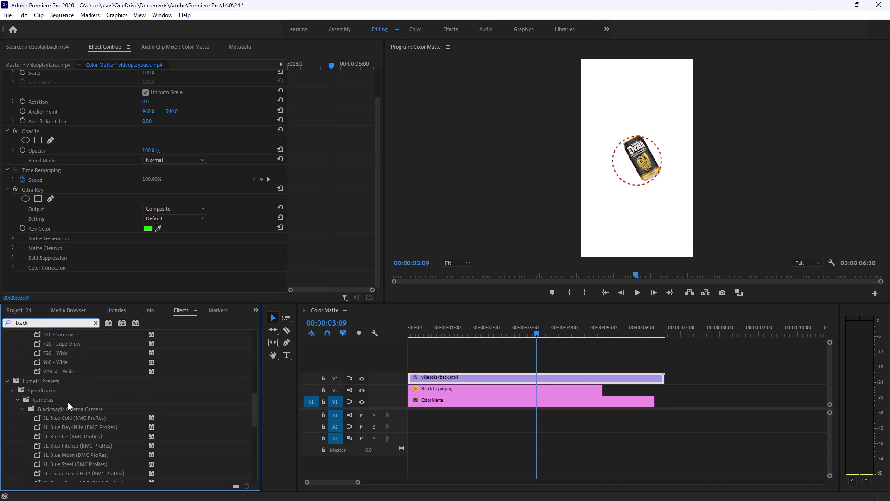
{"action": "scroll", "coordinate": [68, 403], "scroll_direction": "down", "scroll_amount": 7}
{"action": "scroll", "coordinate": [69, 403], "scroll_direction": "down", "scroll_amount": 20}
{"action": "scroll", "coordinate": [69, 403], "scroll_direction": "down", "scroll_amount": 3}
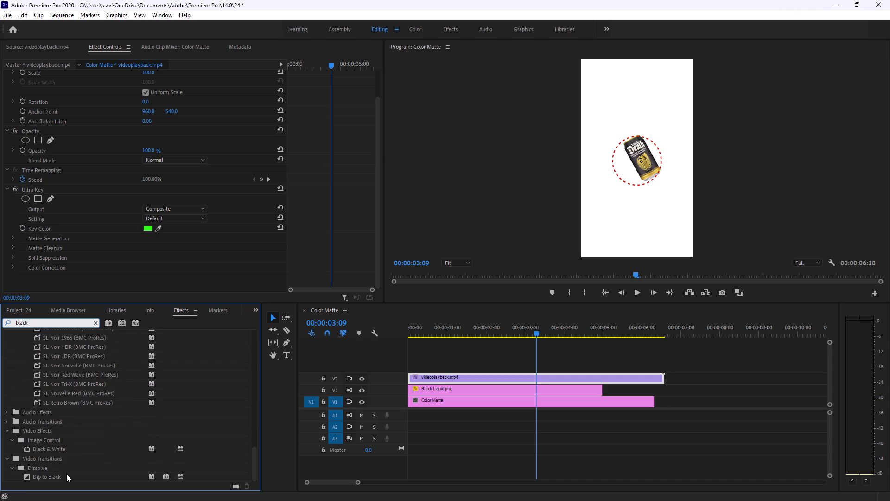
{"action": "left_click", "coordinate": [64, 448]}
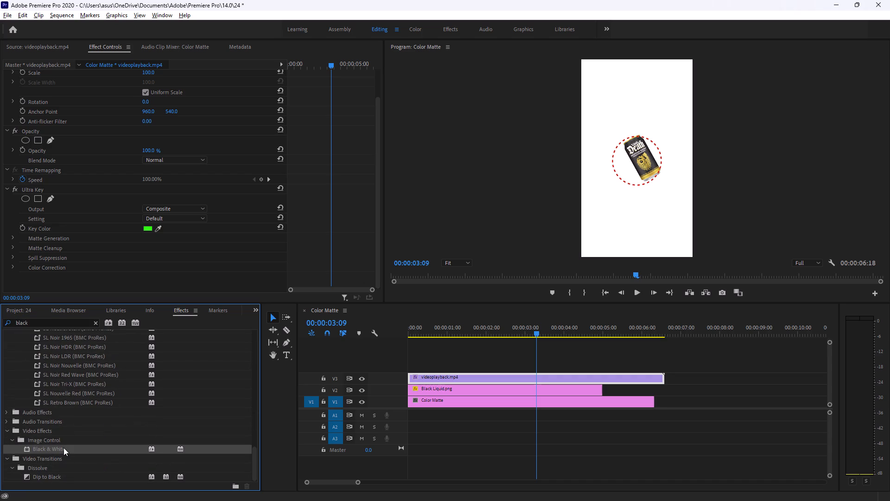
Check the tutorial in the browser, and apply Black & White to the videoplayback.mp4 and Black Liquid.png clips in Premiere Pro.
{"action": "left_click_drag", "start_coordinate": [64, 448], "coordinate": [220, 446]}
{"action": "left_click_drag", "start_coordinate": [220, 446], "coordinate": [135, 450]}
{"action": "key", "text": "alt+Tab"}
{"action": "left_click", "coordinate": [291, 344]}
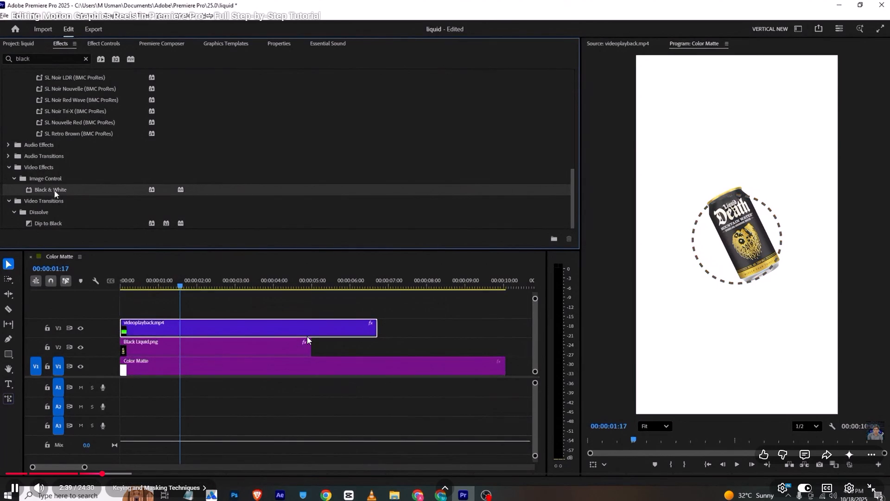
{"action": "left_click", "coordinate": [307, 336]}
{"action": "key", "text": "alt+Tab"}
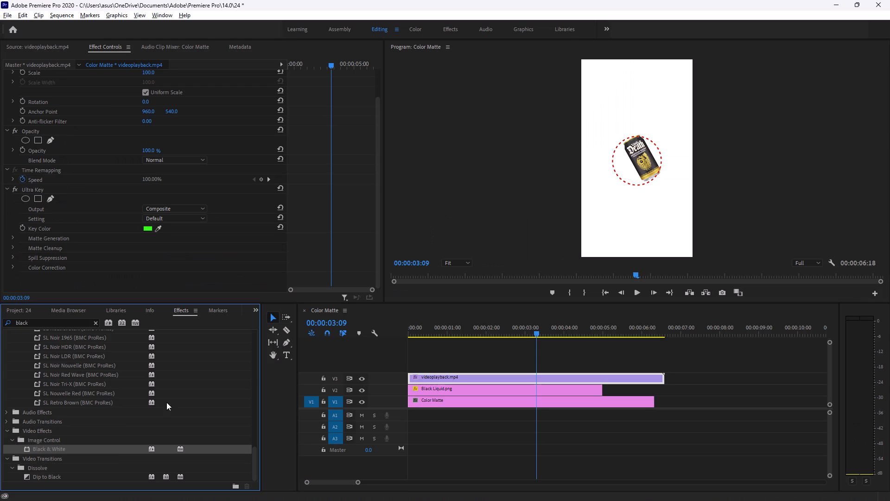
{"action": "left_click_drag", "start_coordinate": [117, 447], "coordinate": [445, 378]}
{"action": "left_click_drag", "start_coordinate": [137, 448], "coordinate": [409, 410]}
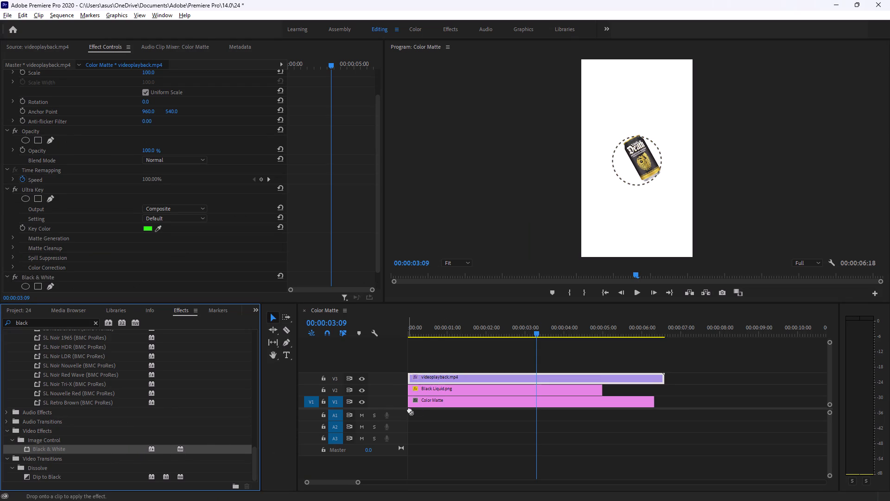
{"action": "left_click_drag", "start_coordinate": [409, 410], "coordinate": [439, 391]}
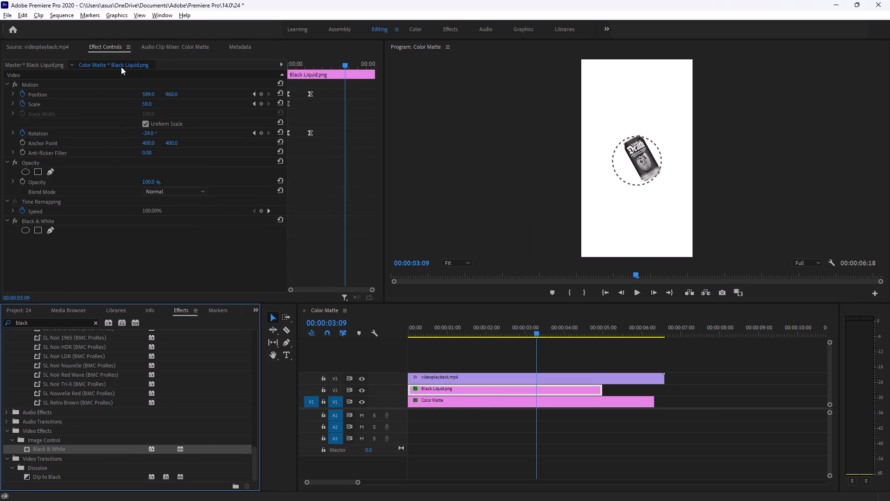
Watch the browser tutorial's part on enlarging the dashed circle, and select the videoplayback.mp4 clip on V3 in Premiere Pro.
{"action": "key", "text": "alt+Tab"}
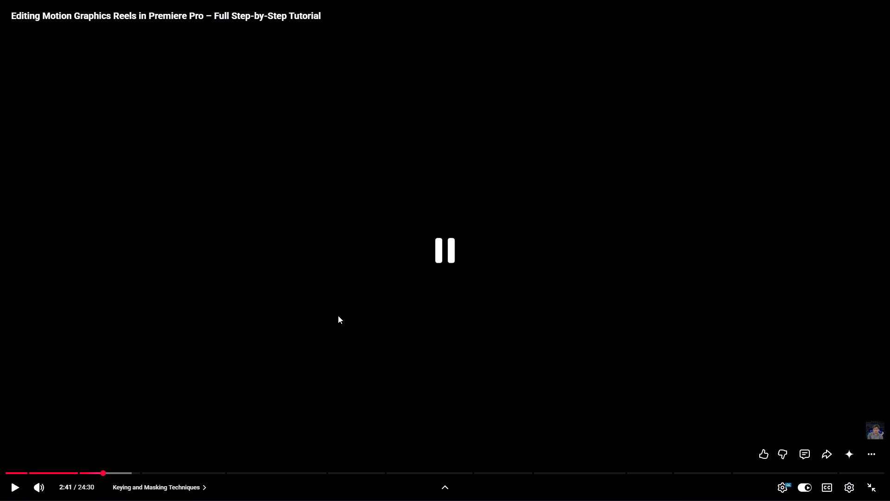
{"action": "left_click", "coordinate": [295, 284]}
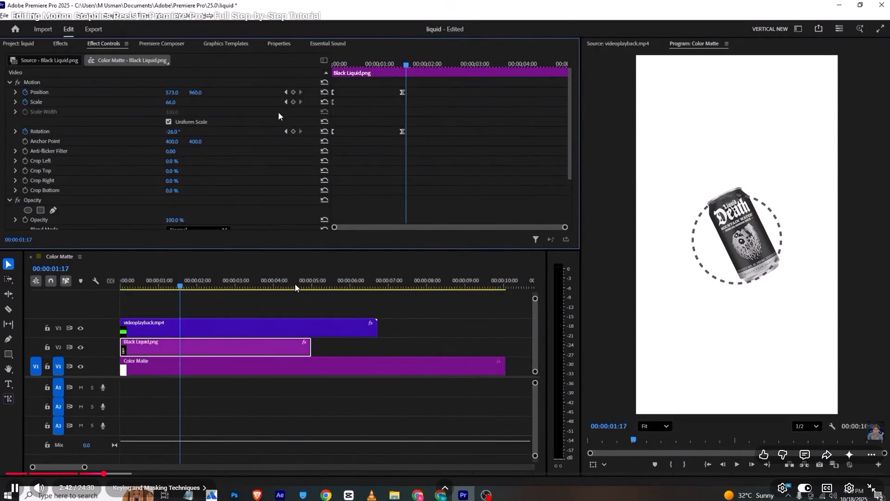
{"action": "left_click", "coordinate": [295, 284]}
{"action": "key", "text": "alt+Tab"}
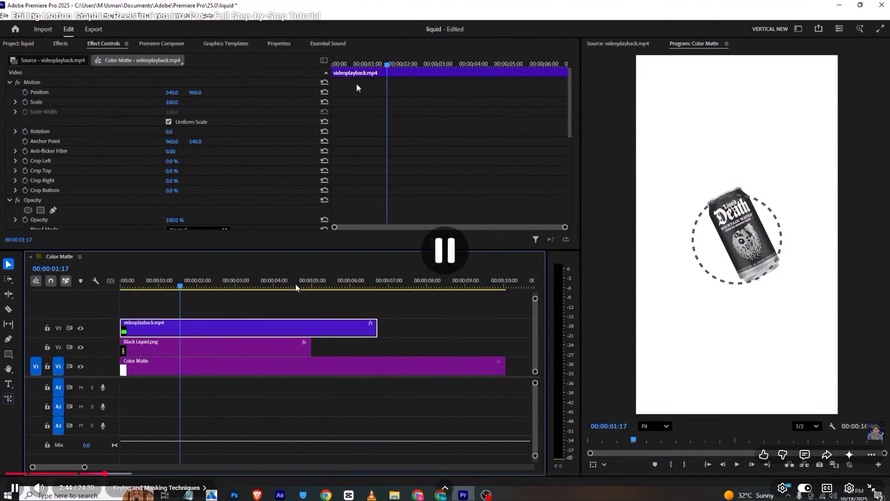
{"action": "left_click", "coordinate": [423, 381]}
{"action": "key", "text": "alt+Tab"}
{"action": "left_click", "coordinate": [267, 266]}
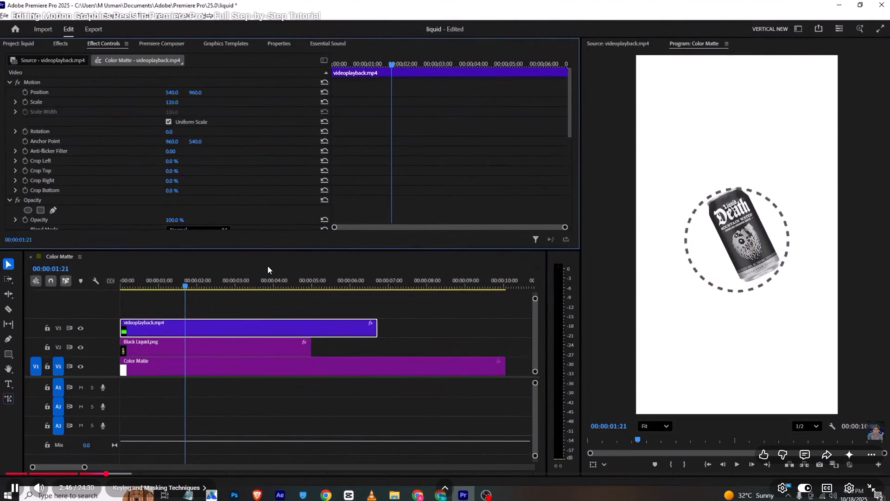
{"action": "left_click", "coordinate": [311, 268]}
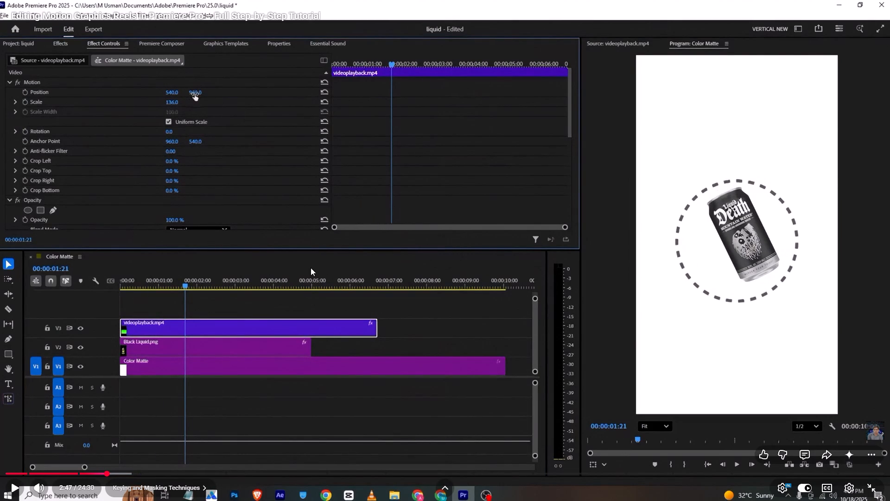
{"action": "key", "text": "alt+Tab"}
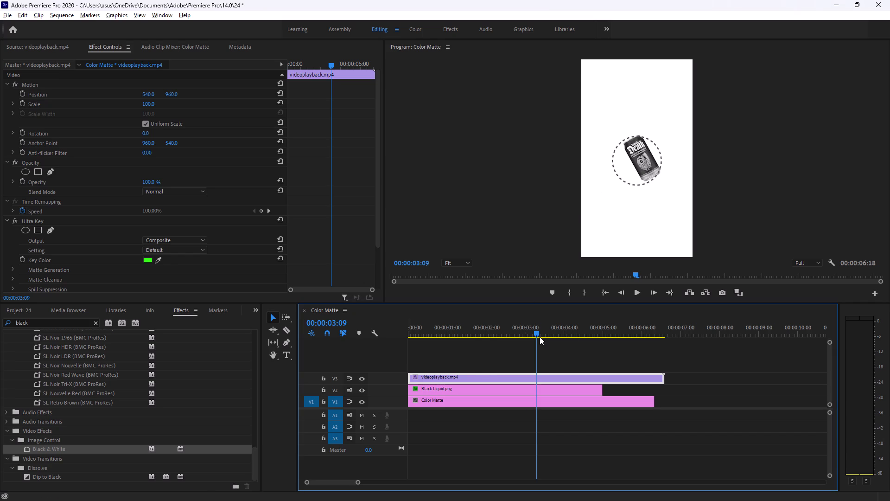
{"action": "key", "text": "alt+Tab"}
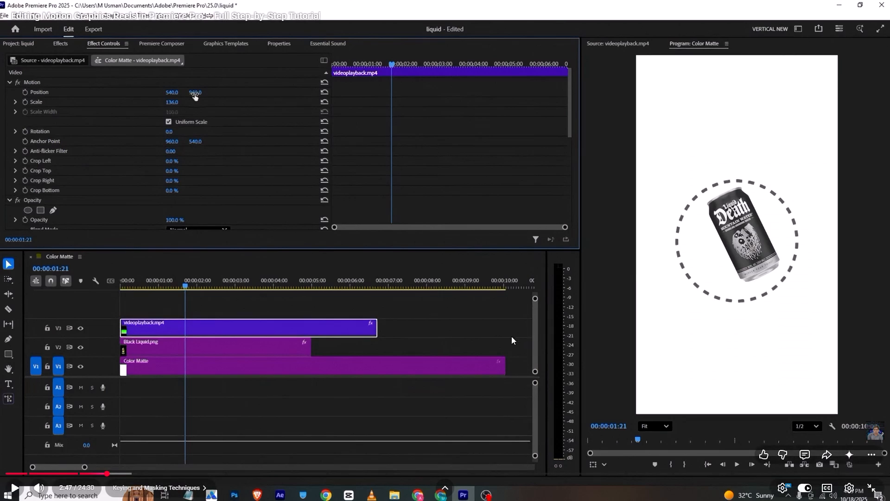
{"action": "key", "text": "alt+Tab"}
With the playhead at 00:00:02:10, scale videoplayback.mp4 to 129, set its horizontal position to 576 and shift it slightly upward.
{"action": "left_click_drag", "start_coordinate": [534, 329], "coordinate": [460, 335]}
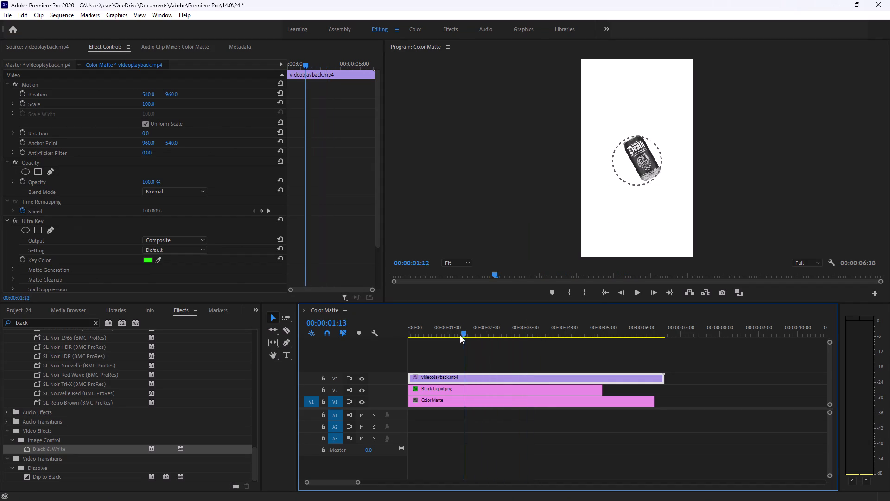
{"action": "left_click_drag", "start_coordinate": [460, 335], "coordinate": [500, 340]}
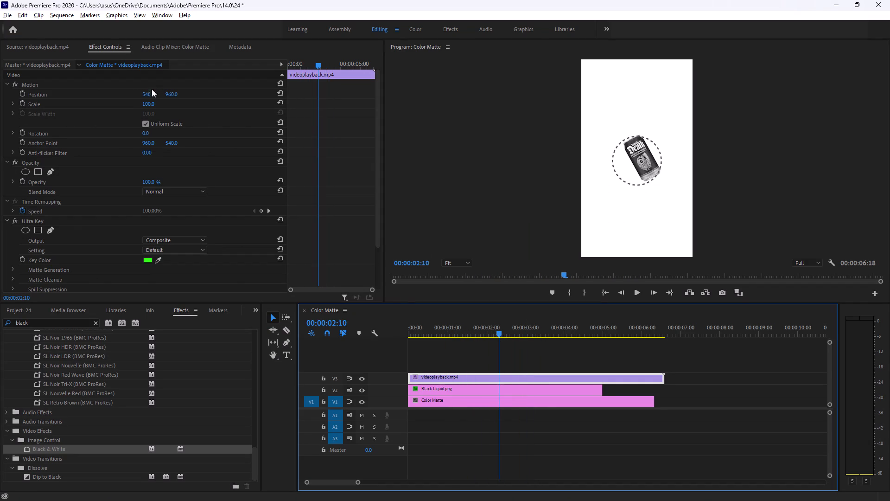
{"action": "left_click_drag", "start_coordinate": [146, 103], "coordinate": [160, 103]}
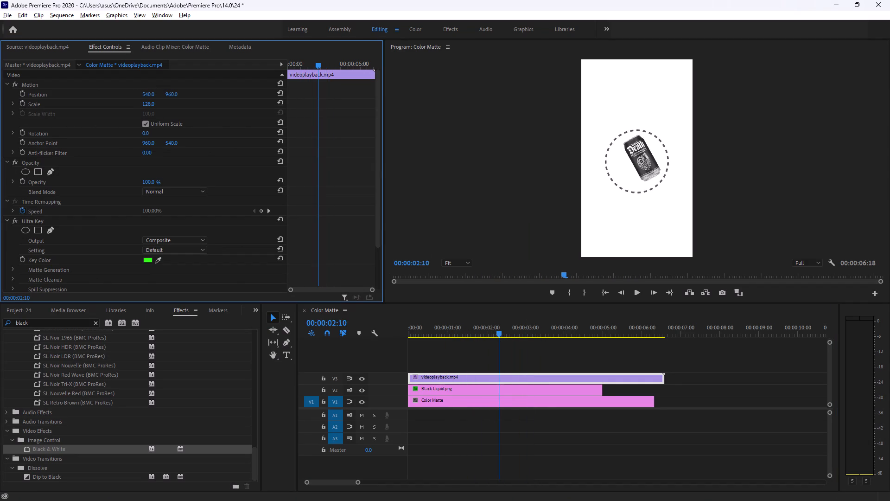
{"action": "left_click_drag", "start_coordinate": [160, 103], "coordinate": [154, 104]}
{"action": "left_click_drag", "start_coordinate": [149, 94], "coordinate": [158, 96]}
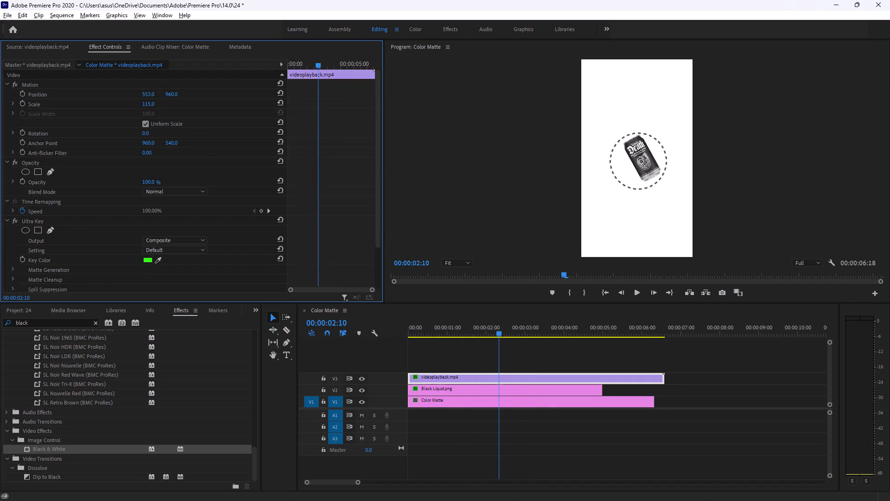
{"action": "left_click_drag", "start_coordinate": [158, 96], "coordinate": [164, 91]}
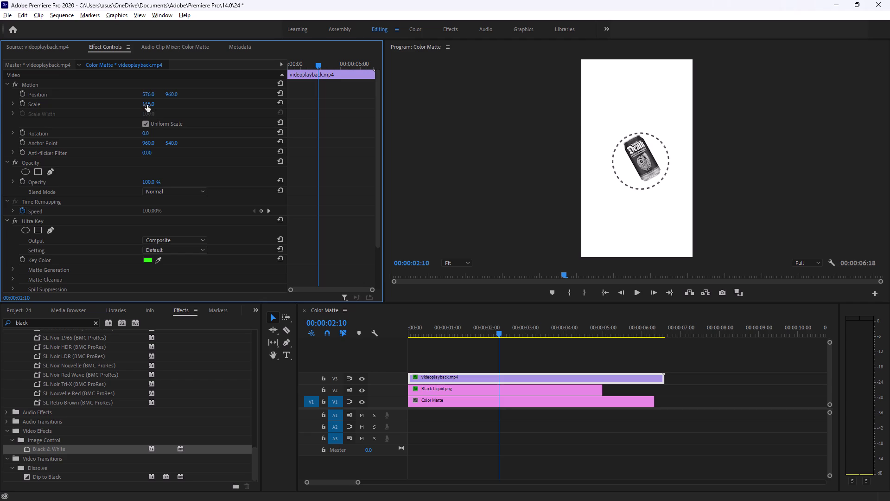
{"action": "left_click_drag", "start_coordinate": [147, 105], "coordinate": [153, 103]}
{"action": "left_click_drag", "start_coordinate": [172, 94], "coordinate": [175, 90]}
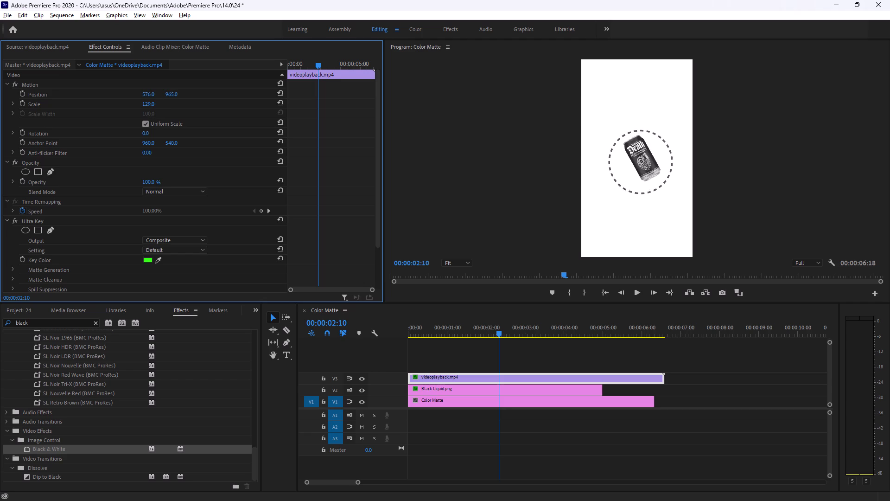
{"action": "left_click_drag", "start_coordinate": [175, 90], "coordinate": [162, 95]}
Check the dashed circle's centring in an enlarged program view, and refine videoplayback.mp4 to position 588, 926 and scale 125.
{"action": "left_click", "coordinate": [469, 49]}
{"action": "double_click", "coordinate": [469, 49]}
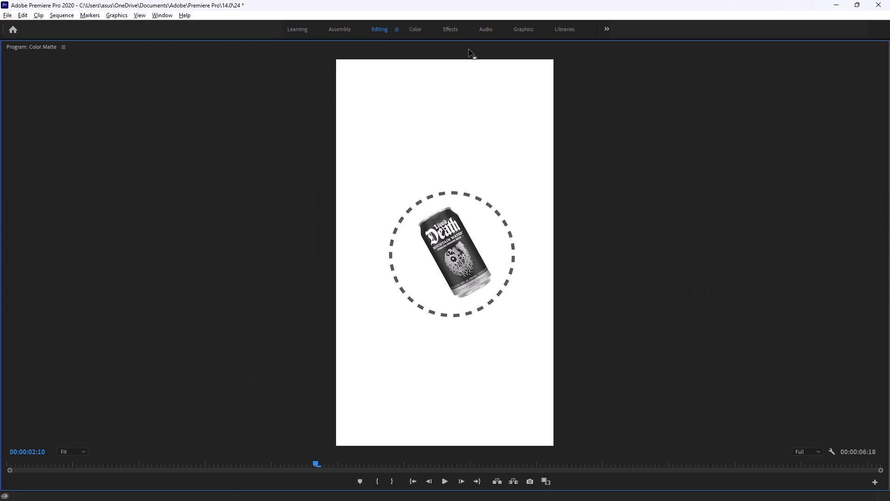
{"action": "double_click", "coordinate": [128, 41]}
{"action": "left_click", "coordinate": [151, 95]}
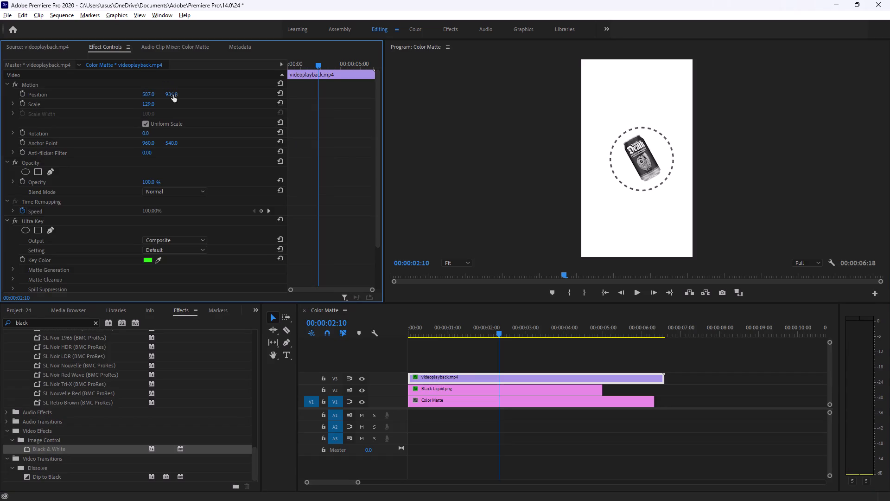
{"action": "left_click_drag", "start_coordinate": [173, 95], "coordinate": [158, 87]}
{"action": "left_click", "coordinate": [148, 103]}
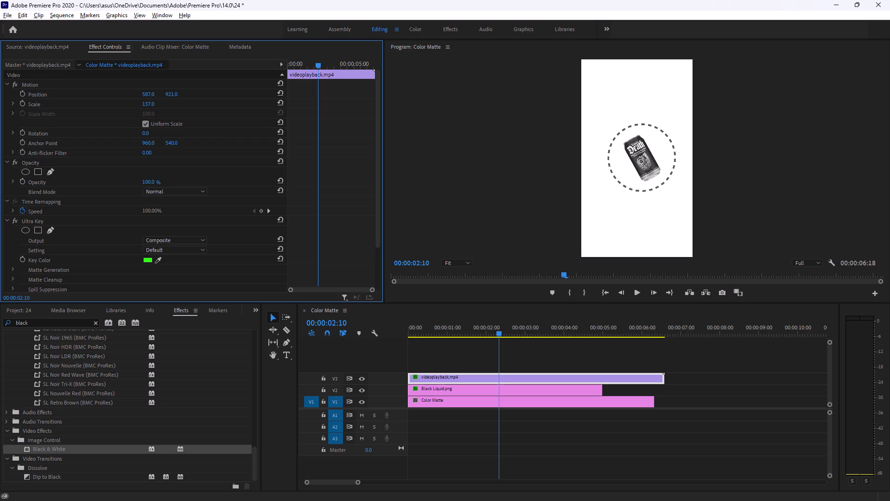
{"action": "left_click", "coordinate": [152, 93]}
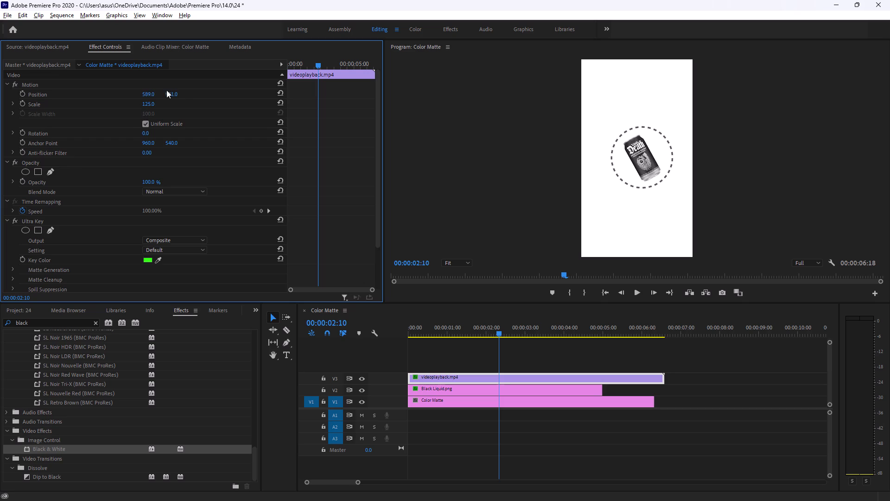
{"action": "left_click_drag", "start_coordinate": [172, 94], "coordinate": [173, 97]}
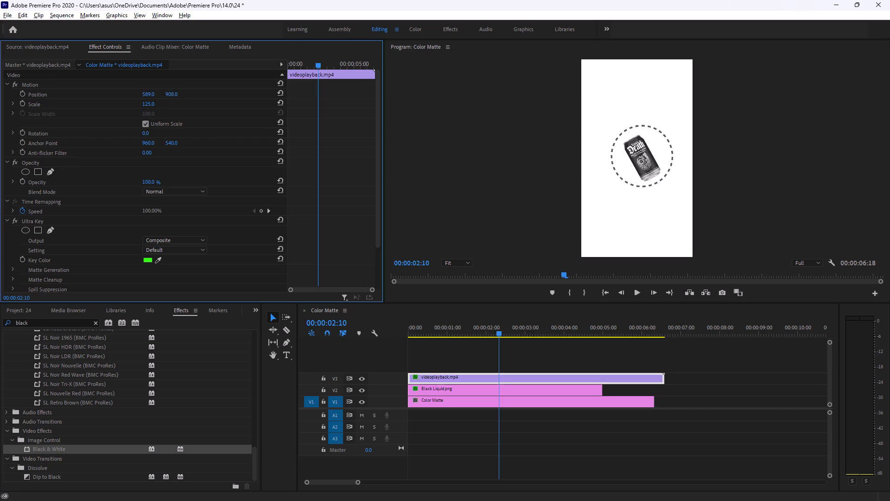
{"action": "left_click_drag", "start_coordinate": [173, 97], "coordinate": [182, 97]}
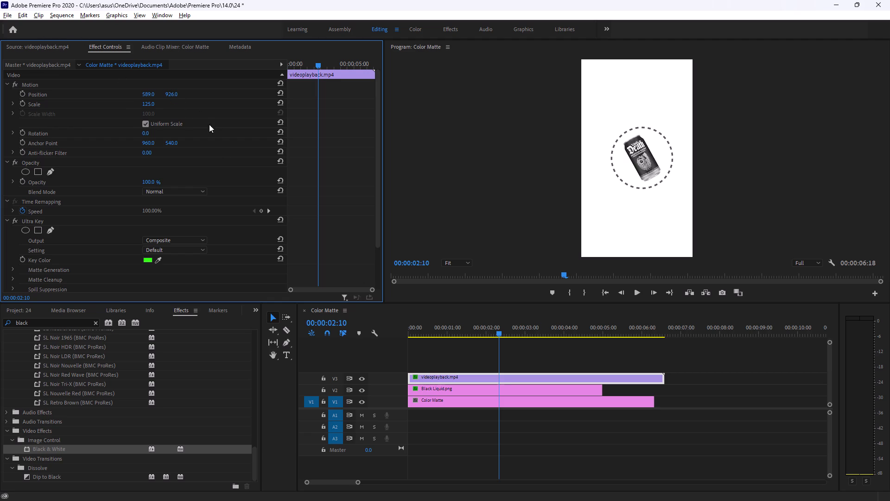
{"action": "left_click", "coordinate": [149, 97]}
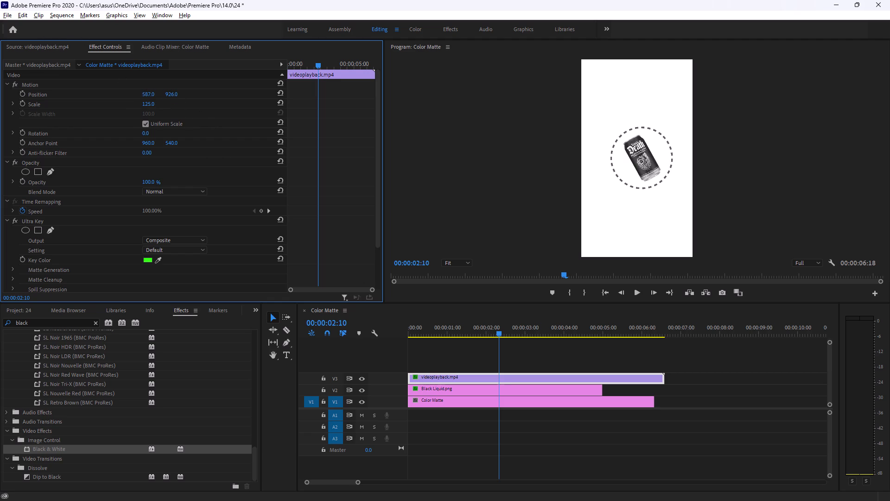
{"action": "left_click", "coordinate": [172, 96]}
Refine the videoplayback.mp4 dashed circle around the can to position 585, 928 and scale 127.
{"action": "left_click", "coordinate": [151, 103]}
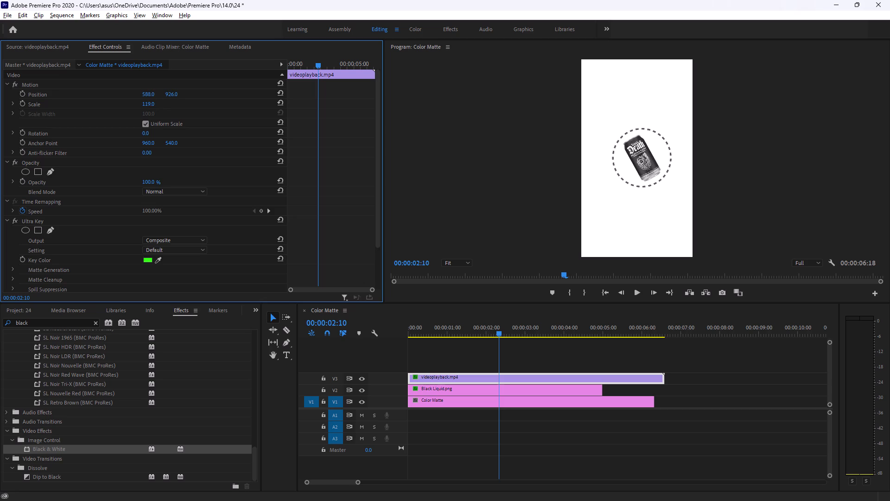
{"action": "left_click_drag", "start_coordinate": [173, 92], "coordinate": [180, 93]}
{"action": "left_click_drag", "start_coordinate": [153, 94], "coordinate": [141, 94]}
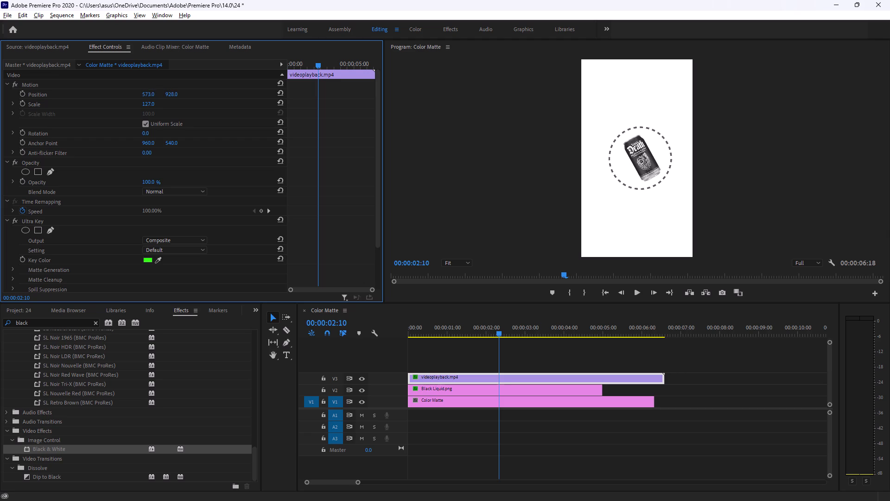
{"action": "left_click_drag", "start_coordinate": [141, 94], "coordinate": [148, 94]}
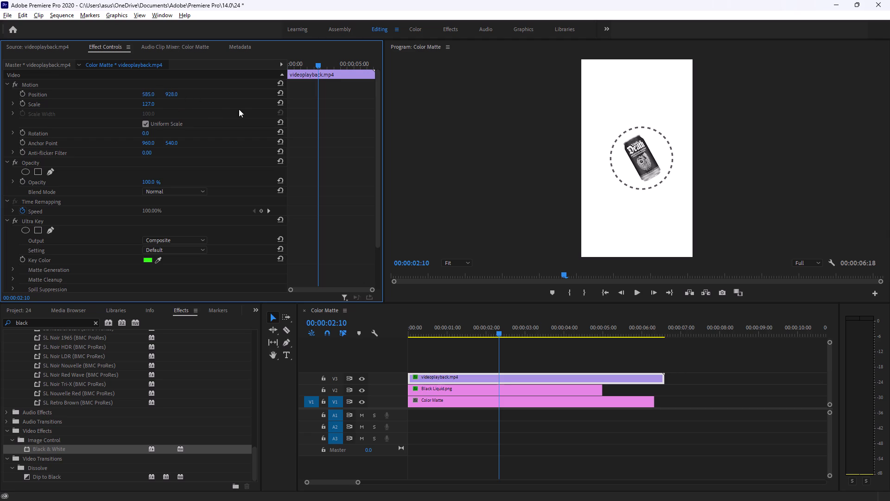
{"action": "left_click_drag", "start_coordinate": [169, 96], "coordinate": [173, 96]}
{"action": "left_click_drag", "start_coordinate": [173, 96], "coordinate": [182, 96]}
Check the dashed circle's animation in the browser tutorial, and play the Premiere Pro sequence from the start for comparison.
{"action": "key", "text": "alt+Tab"}
{"action": "left_click", "coordinate": [233, 168]}
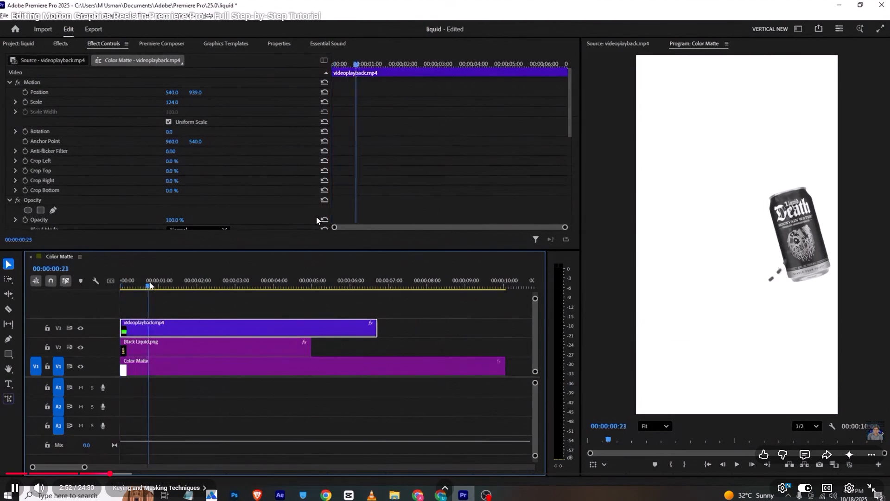
{"action": "left_click", "coordinate": [346, 247]}
{"action": "key", "text": "alt+Tab"}
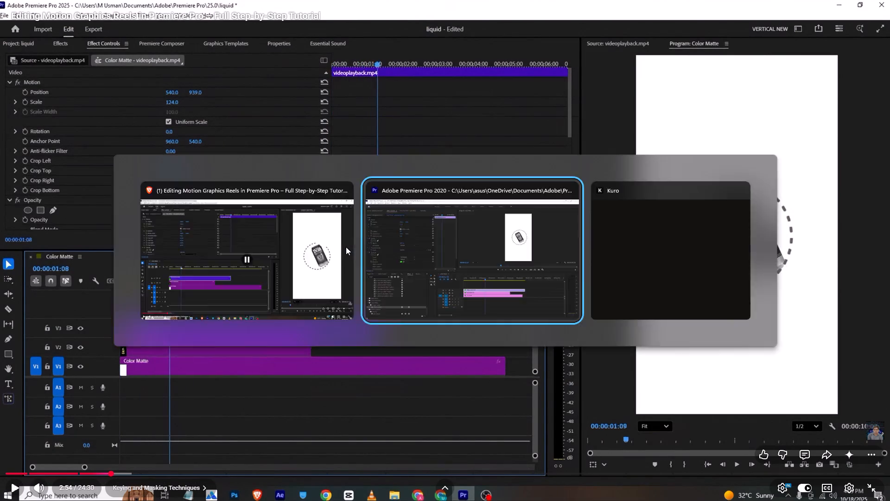
{"action": "left_click_drag", "start_coordinate": [498, 332], "coordinate": [389, 334]}
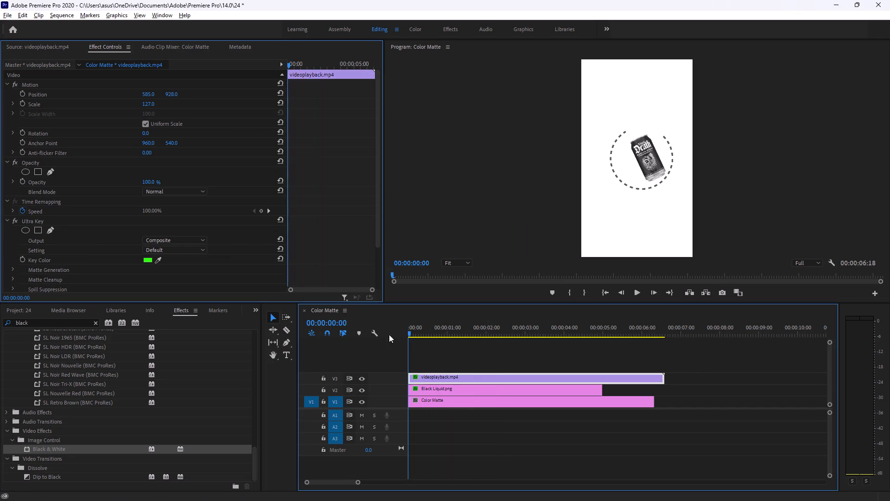
{"action": "left_click_drag", "start_coordinate": [389, 334], "coordinate": [336, 341]}
{"action": "key", "text": "space"}
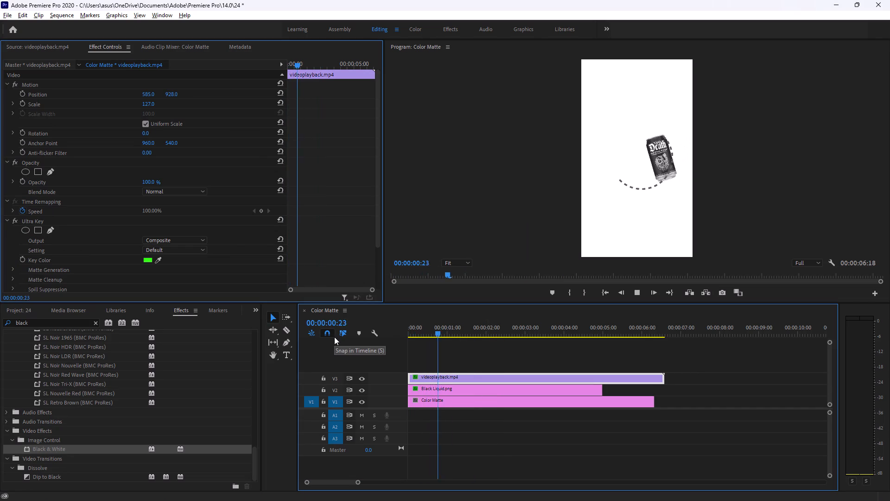
{"action": "key", "text": "space"}
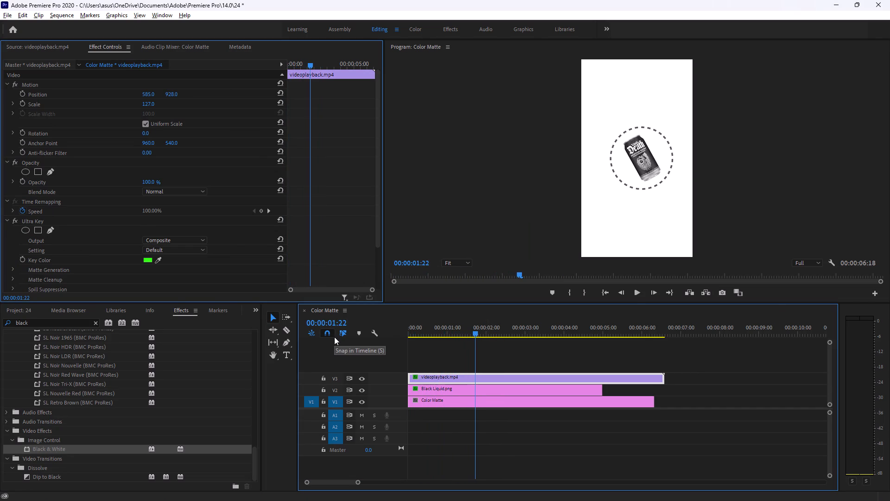
Follow the browser tutorial's clip shift, and in Premiere Pro move videoplayback.mp4 on V3 to start at 00:00:00:25, checking by playback.
{"action": "key", "text": "alt+Tab"}
{"action": "left_click", "coordinate": [294, 274]}
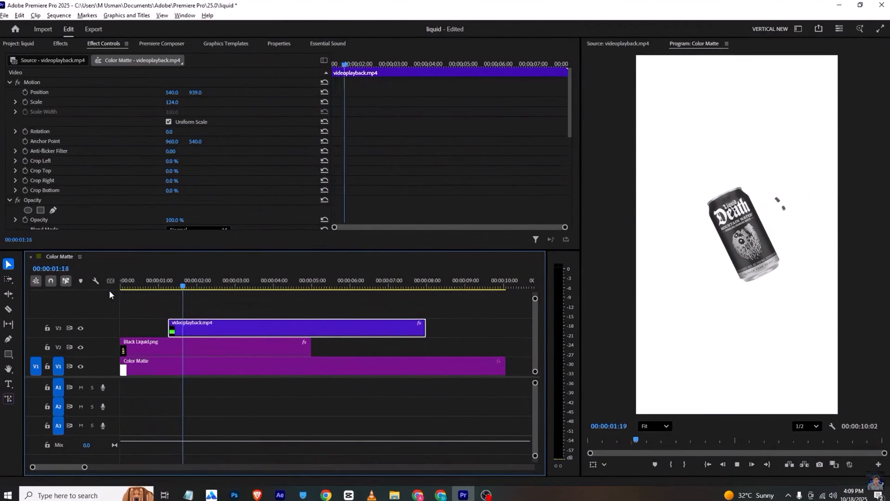
{"action": "key", "text": "space"}
{"action": "key", "text": "alt+Tab"}
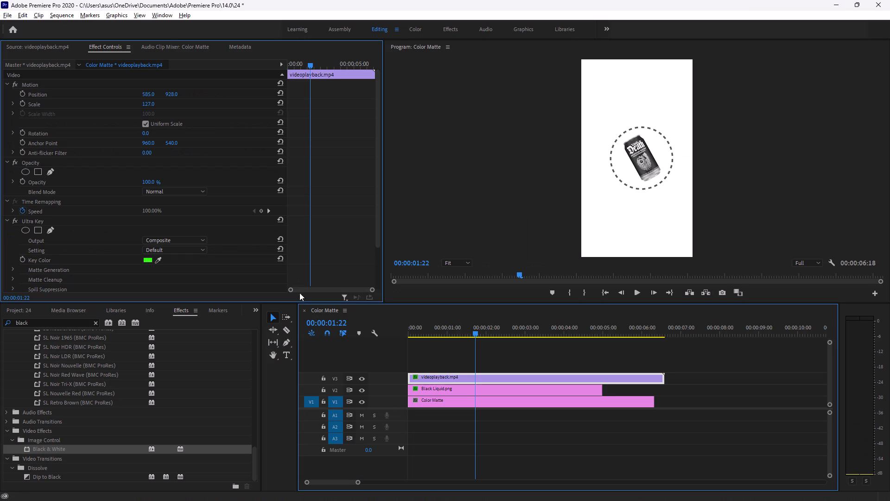
{"action": "left_click_drag", "start_coordinate": [474, 328], "coordinate": [418, 332]}
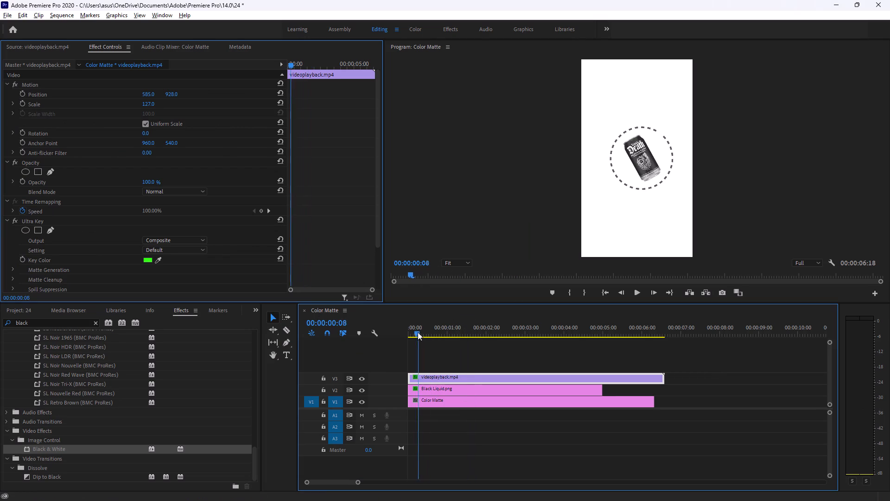
{"action": "left_click_drag", "start_coordinate": [418, 332], "coordinate": [409, 334]}
{"action": "left_click_drag", "start_coordinate": [461, 376], "coordinate": [482, 376]}
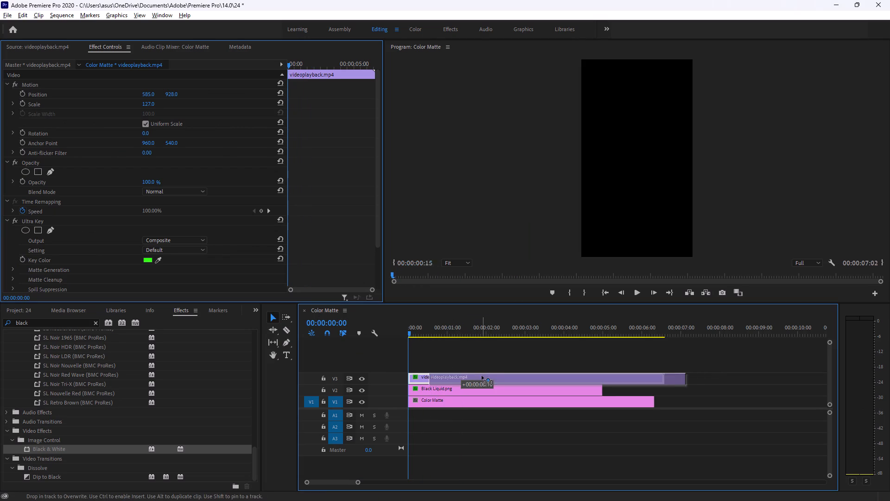
{"action": "left_click_drag", "start_coordinate": [482, 376], "coordinate": [493, 375]}
{"action": "key", "text": "space"}
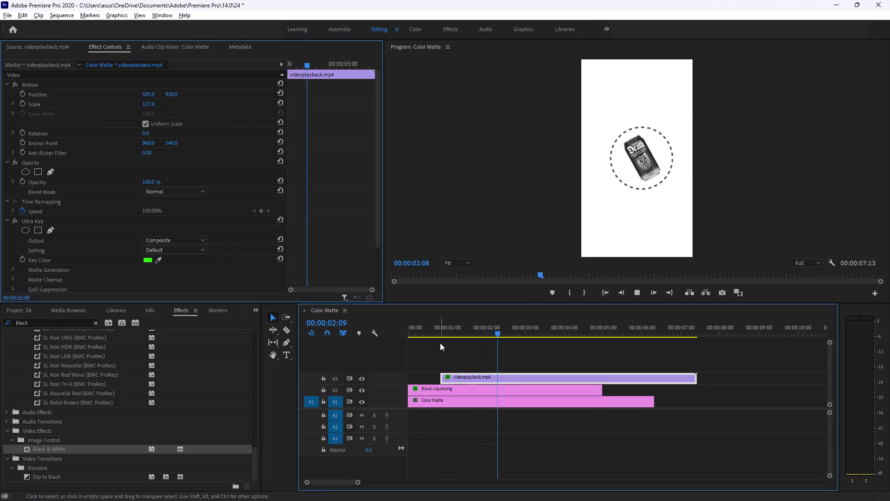
{"action": "key", "text": "space"}
Compare the moment the dashed circle starts drawing around the can in the browser tutorial and in the Premiere Pro sequence.
{"action": "key", "text": "alt+Tab"}
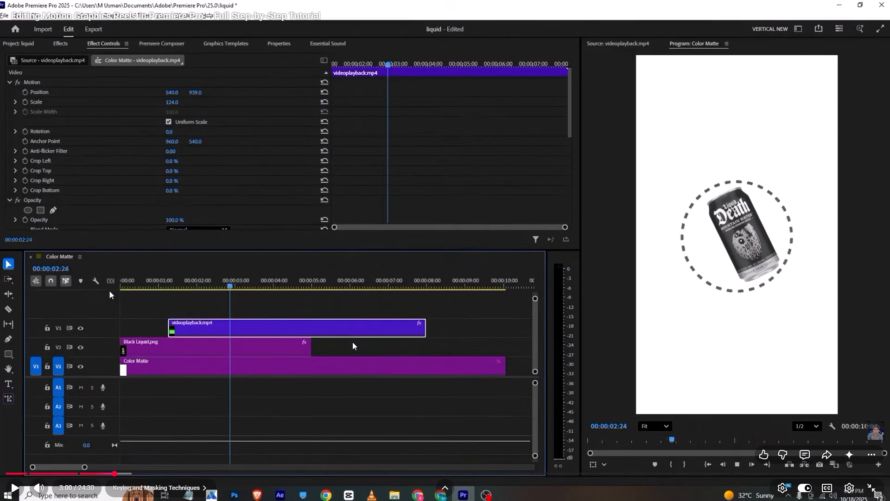
{"action": "left_click", "coordinate": [352, 342]}
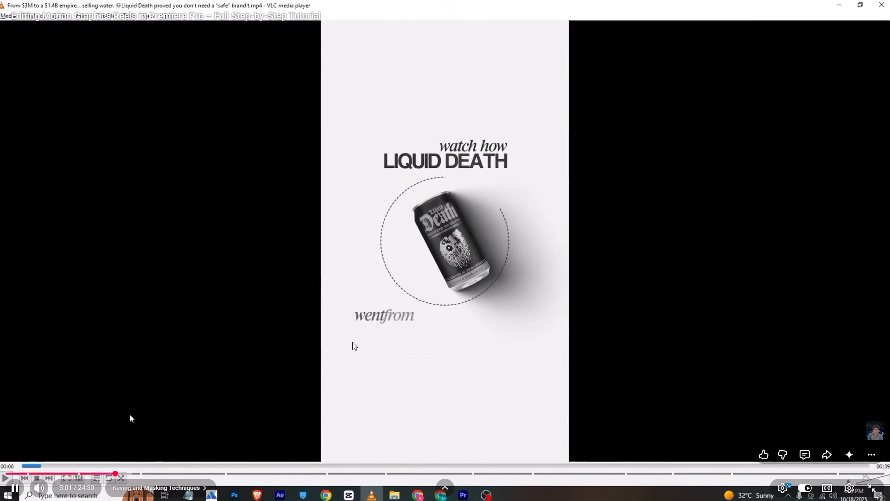
{"action": "key", "text": "Left"}
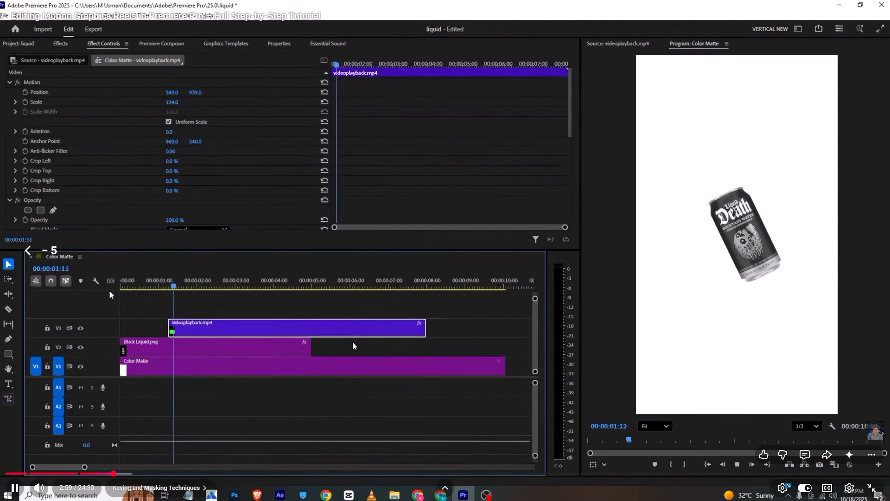
{"action": "key", "text": "space"}
{"action": "key", "text": "alt+Tab"}
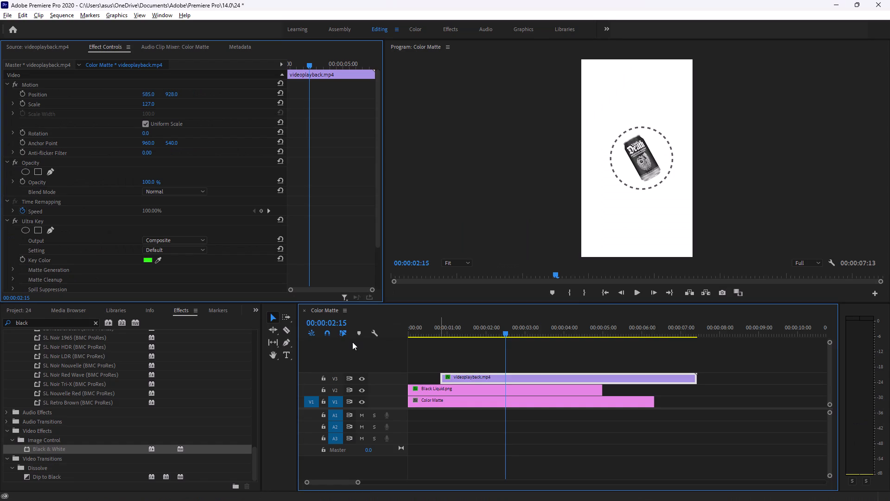
{"action": "left_click_drag", "start_coordinate": [504, 326], "coordinate": [392, 327]}
{"action": "key", "text": "space"}
{"action": "key", "text": "space"}
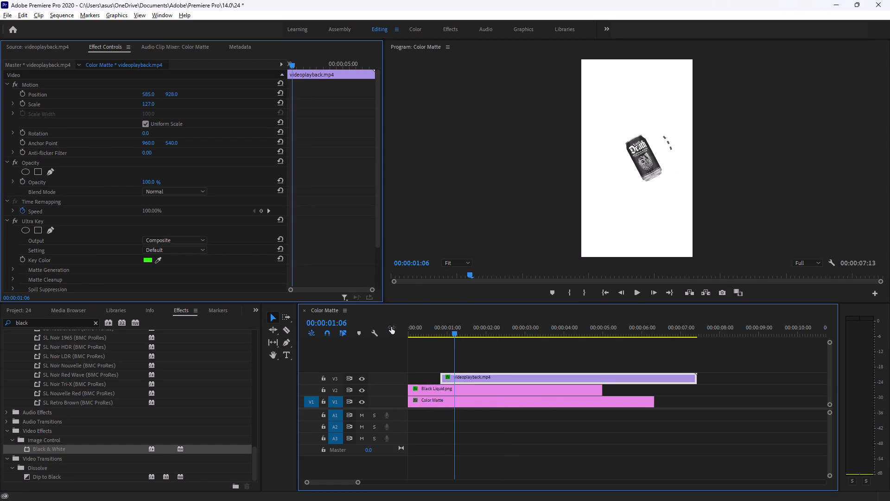
{"action": "key", "text": "alt+Tab"}
{"action": "key", "text": "Left"}
{"action": "key", "text": "space"}
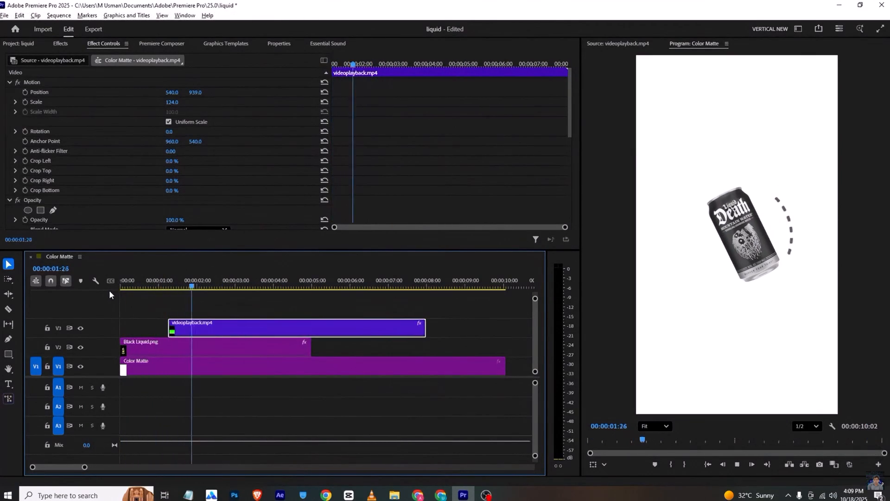
{"action": "key", "text": "space"}
{"action": "key", "text": "alt+Tab"}
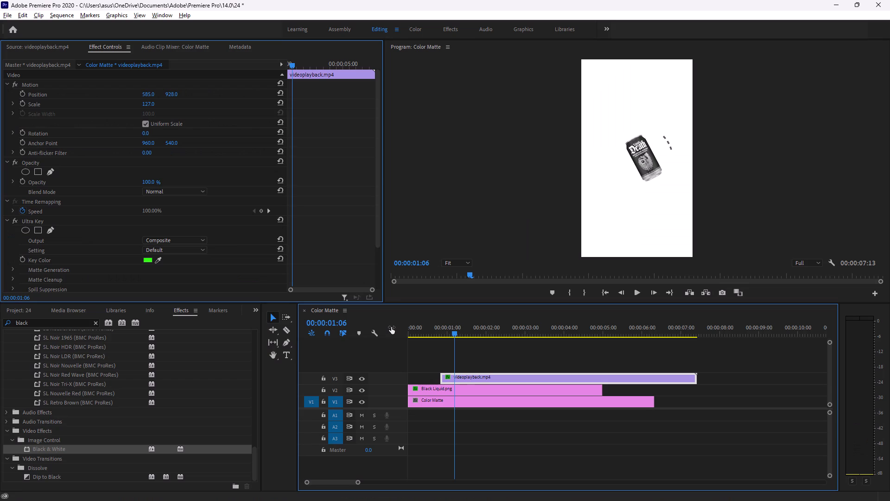
Move videoplayback.mp4 on V3 about 8 frames later to start at 00:00:01:03, and play the sequence from the beginning.
{"action": "left_click_drag", "start_coordinate": [453, 330], "coordinate": [439, 330]}
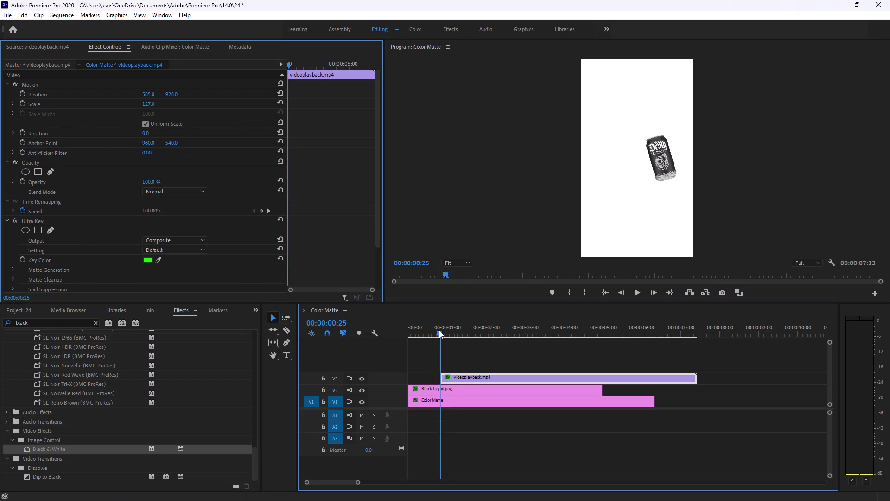
{"action": "left_click_drag", "start_coordinate": [439, 330], "coordinate": [453, 325]}
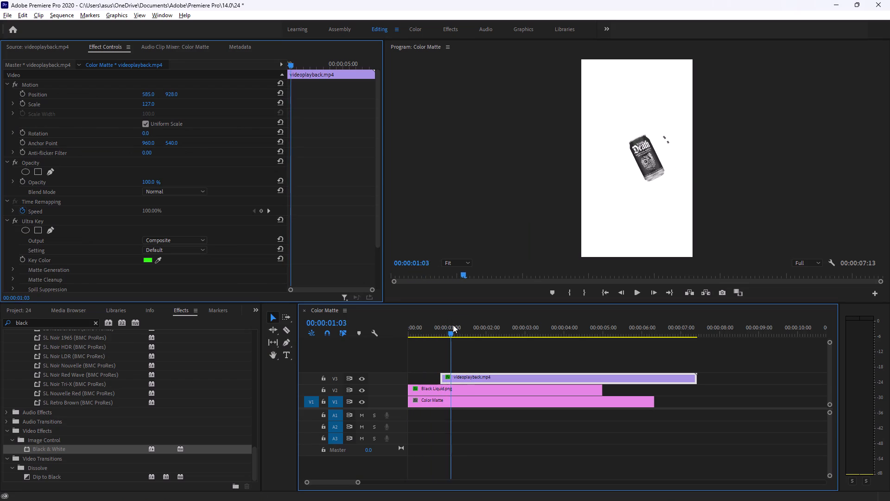
{"action": "left_click_drag", "start_coordinate": [453, 325], "coordinate": [432, 323]}
{"action": "left_click_drag", "start_coordinate": [471, 377], "coordinate": [475, 377]}
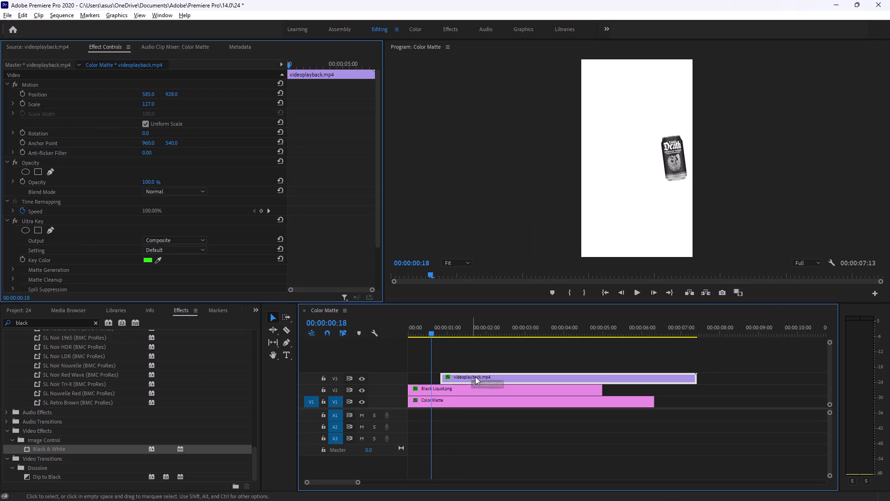
{"action": "left_click_drag", "start_coordinate": [475, 377], "coordinate": [481, 377]}
{"action": "left_click_drag", "start_coordinate": [428, 331], "coordinate": [360, 318]}
{"action": "key", "text": "space"}
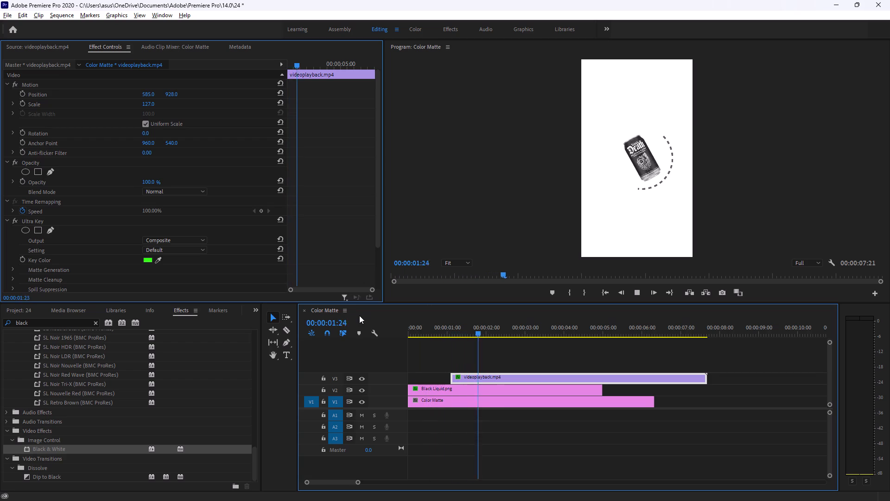
{"action": "key", "text": "space"}
Follow the browser tutorial's shadow part, search the Premiere Pro effects for "drop" and apply Drop Shadow to Black Liquid.png on V2.
{"action": "key", "text": "alt+Tab"}
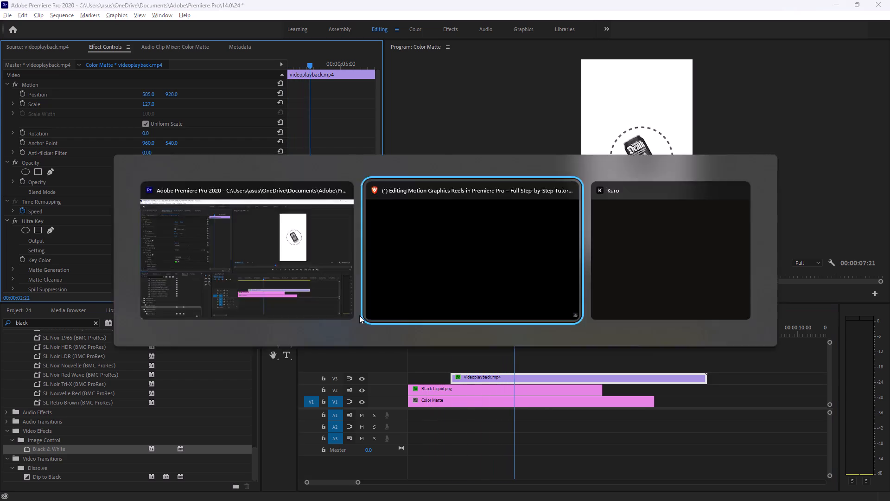
{"action": "left_click", "coordinate": [284, 256]}
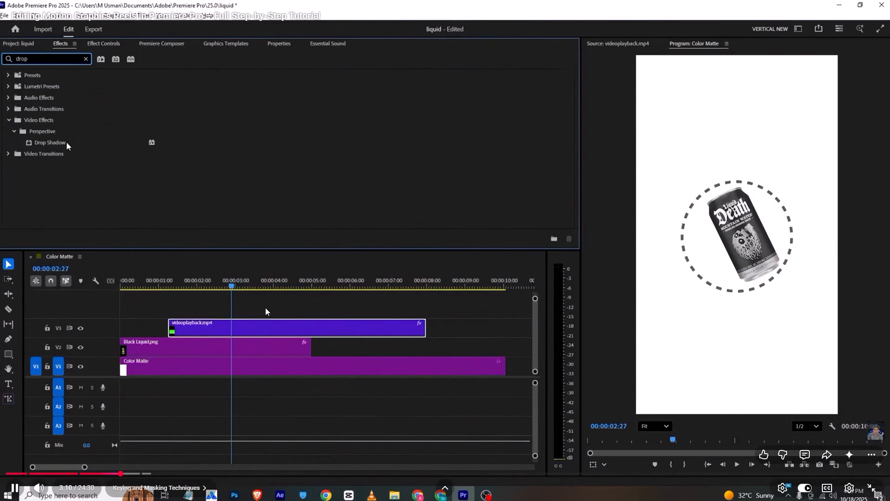
{"action": "left_click", "coordinate": [255, 280]}
{"action": "key", "text": "alt+Tab"}
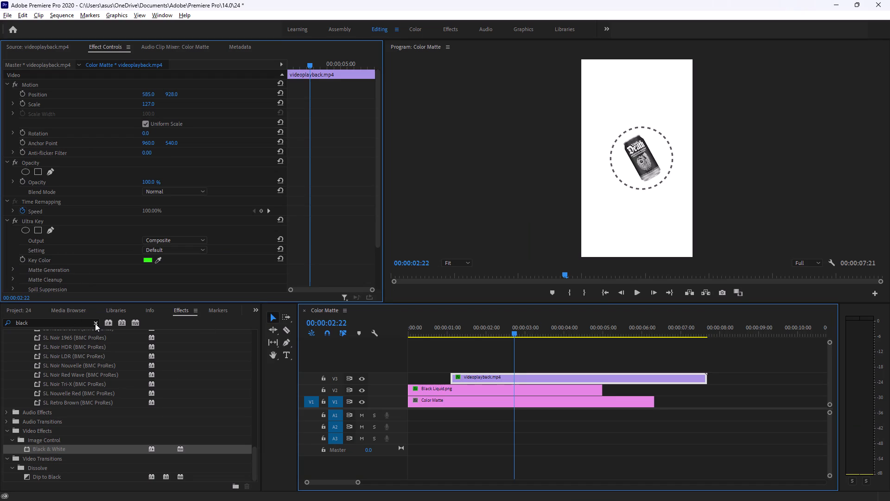
{"action": "left_click", "coordinate": [95, 323]}
{"action": "left_click", "coordinate": [79, 321]}
{"action": "type", "text": "drop"}
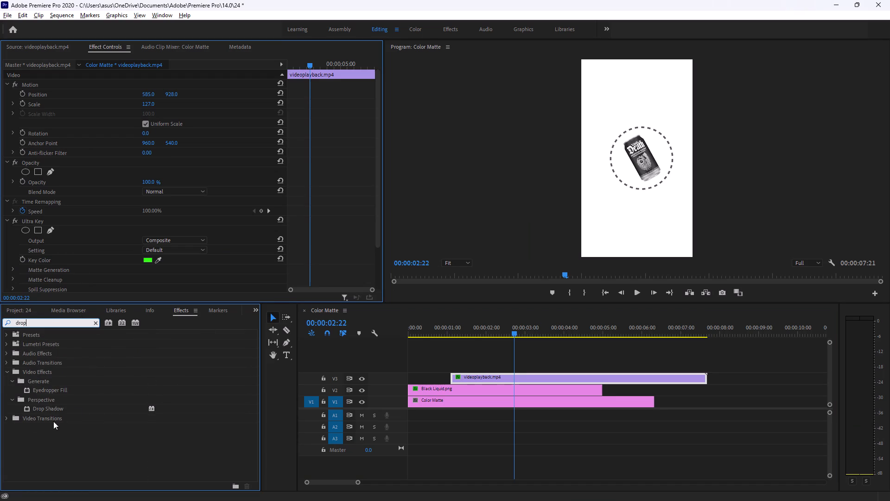
{"action": "left_click", "coordinate": [67, 407]}
{"action": "key", "text": "alt+Tab"}
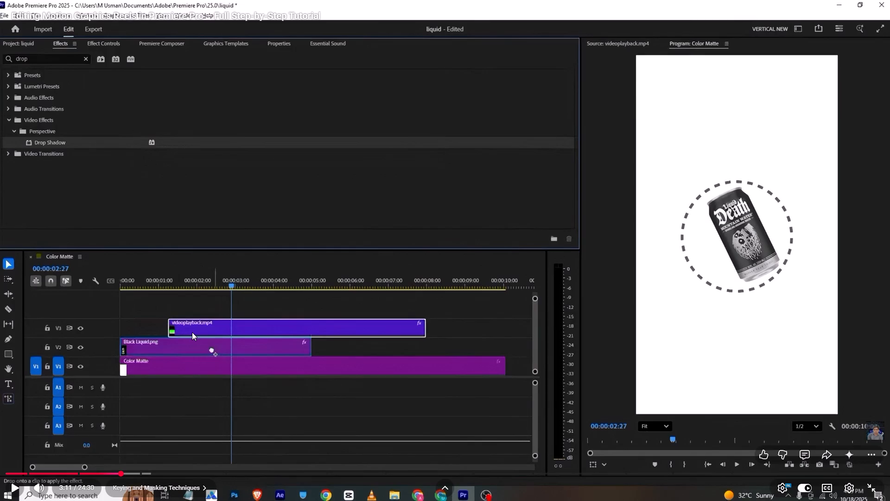
{"action": "left_click", "coordinate": [192, 332]}
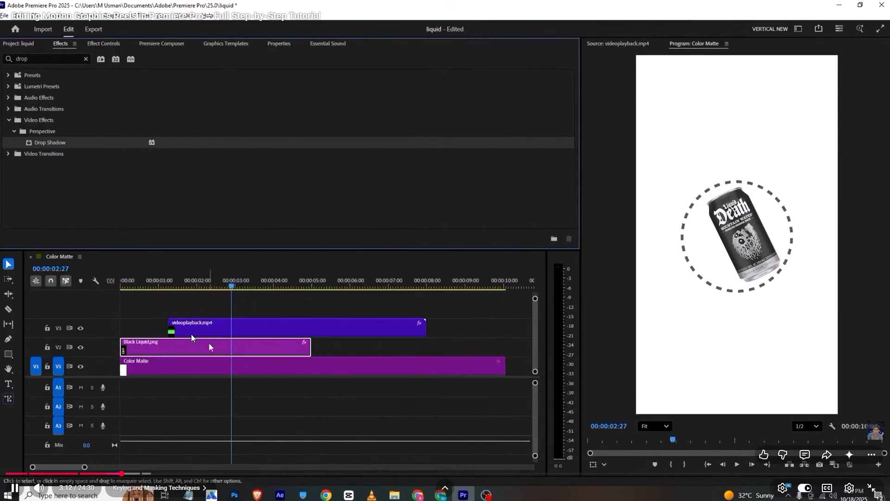
{"action": "left_click", "coordinate": [191, 334]}
{"action": "key", "text": "alt+Tab"}
{"action": "left_click_drag", "start_coordinate": [111, 409], "coordinate": [447, 400]}
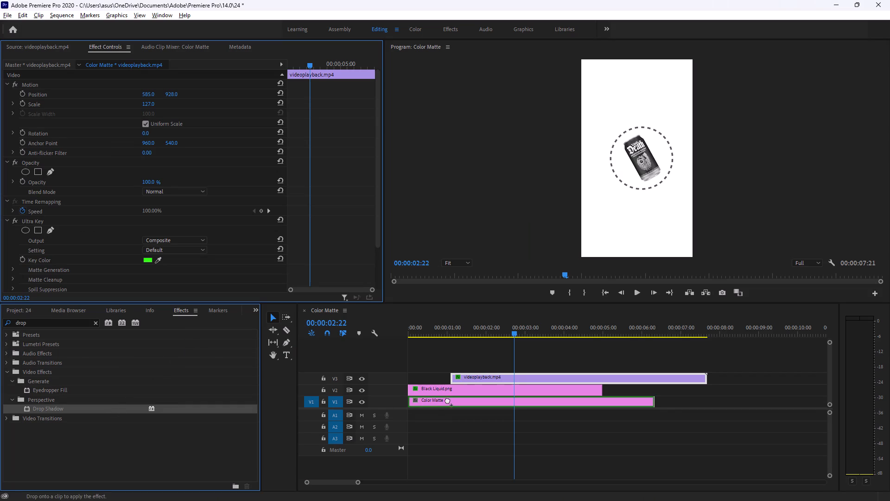
{"action": "left_click_drag", "start_coordinate": [447, 400], "coordinate": [442, 390]}
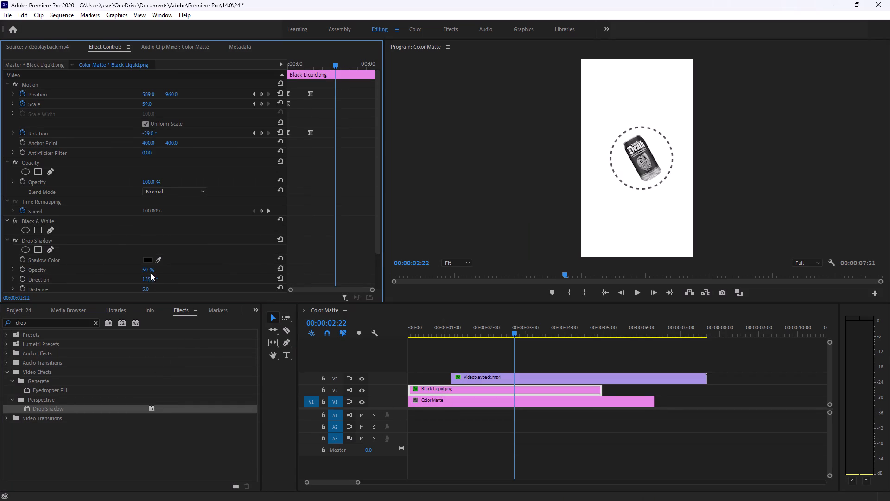
Follow the browser tutorial's shadow settings, and in Premiere Pro set the Drop Shadow opacity on Black Liquid.png to 100%.
{"action": "key", "text": "alt+Tab"}
{"action": "left_click", "coordinate": [134, 220]}
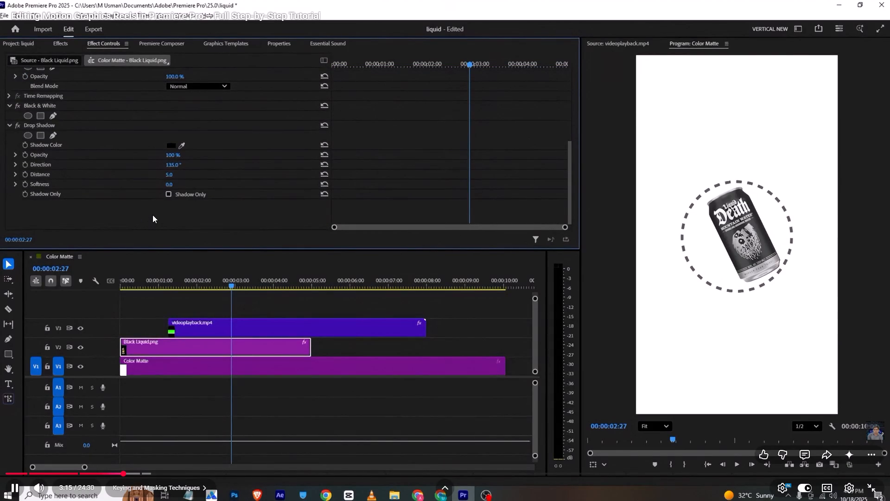
{"action": "left_click", "coordinate": [153, 215]}
{"action": "key", "text": "alt+Tab"}
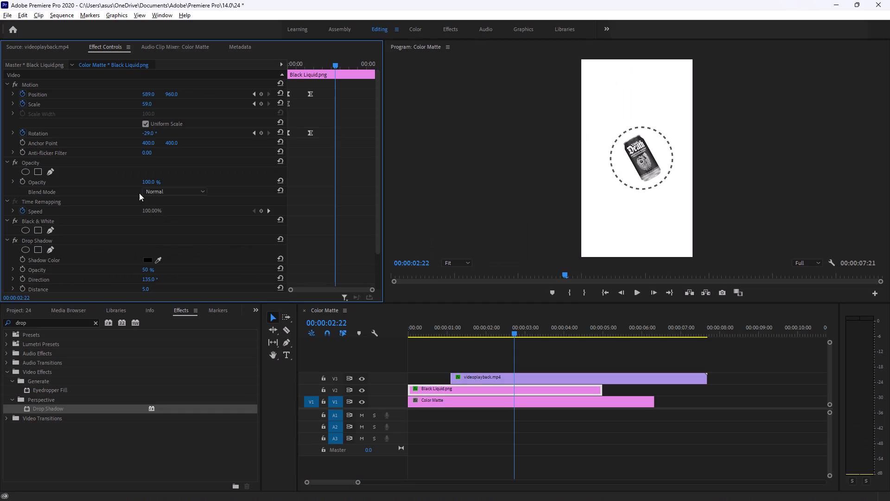
{"action": "scroll", "coordinate": [142, 236], "scroll_direction": "down", "scroll_amount": 5}
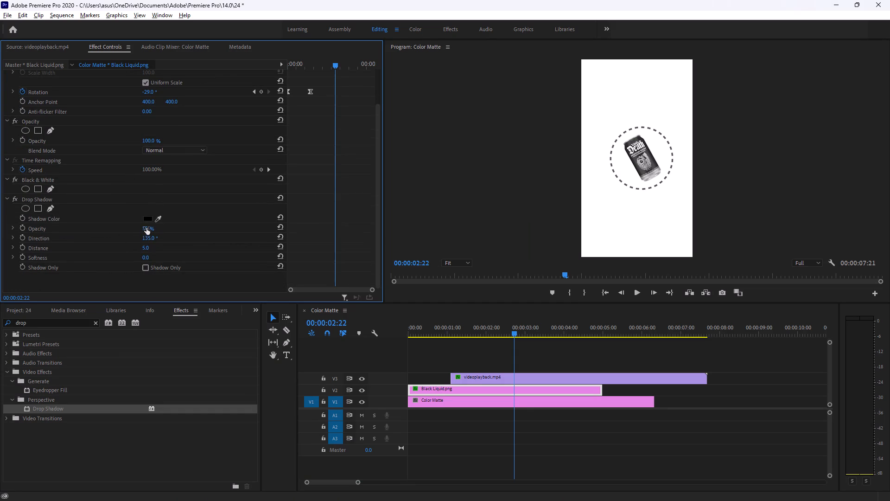
{"action": "left_click_drag", "start_coordinate": [146, 228], "coordinate": [259, 230]}
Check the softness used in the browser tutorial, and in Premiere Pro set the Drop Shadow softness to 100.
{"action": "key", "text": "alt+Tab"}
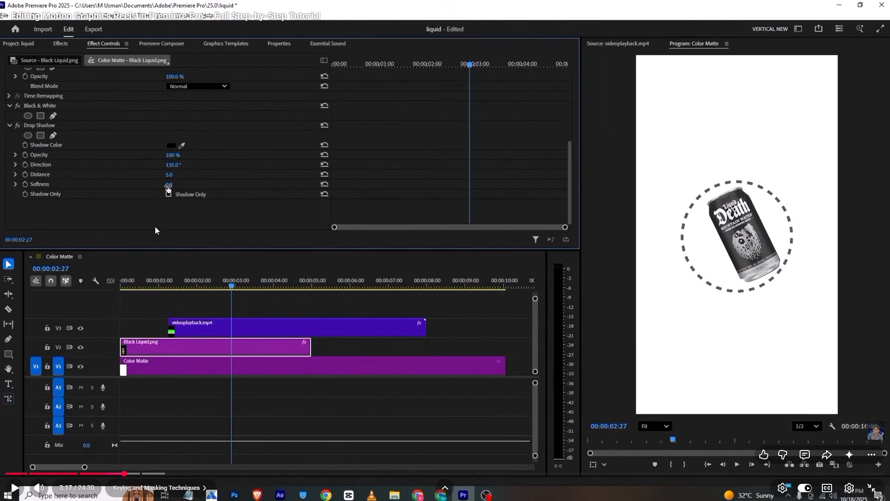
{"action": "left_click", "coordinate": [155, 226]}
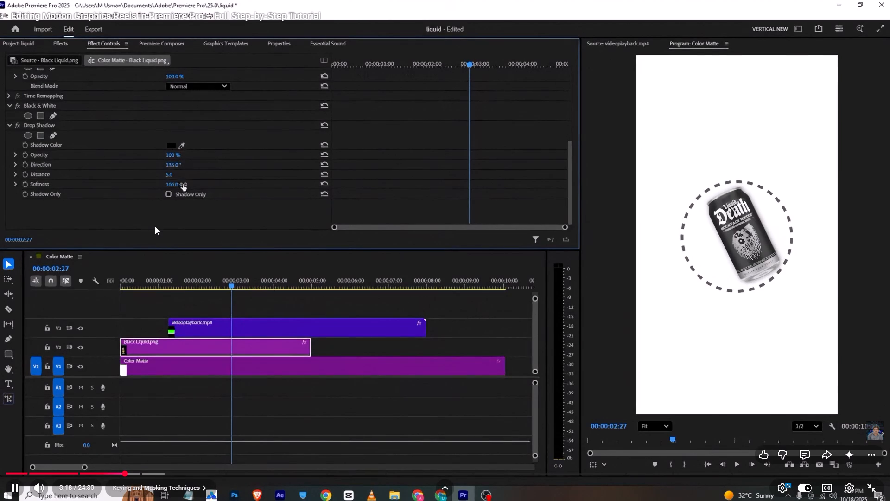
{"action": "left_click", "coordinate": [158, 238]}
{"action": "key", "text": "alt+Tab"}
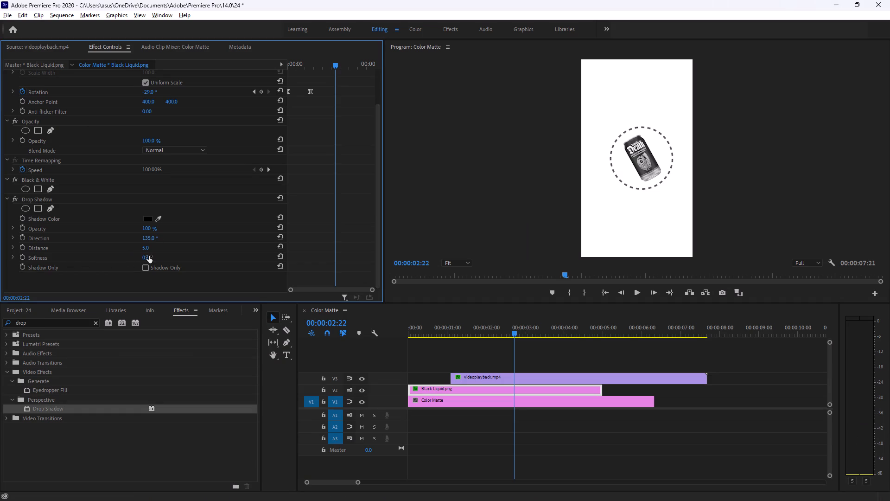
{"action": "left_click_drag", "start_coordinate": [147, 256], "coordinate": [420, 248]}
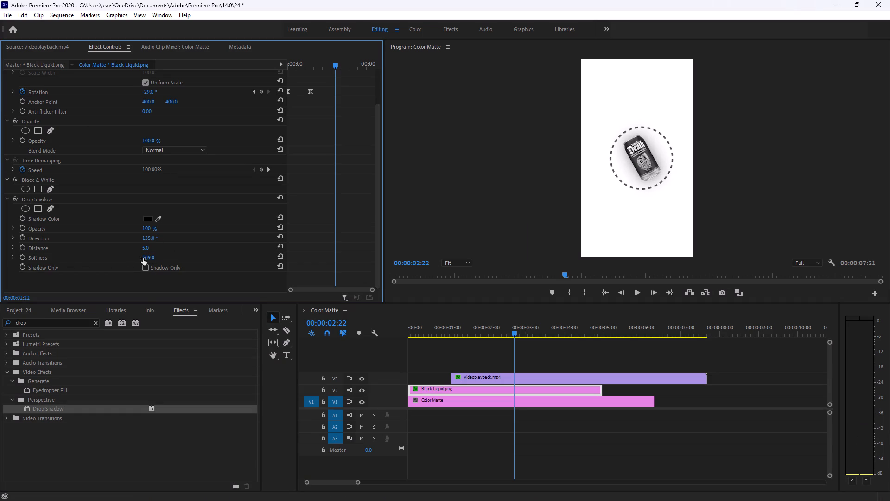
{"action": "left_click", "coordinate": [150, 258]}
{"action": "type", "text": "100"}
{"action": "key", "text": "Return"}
Watch the browser tutorial's adjustments to the can's Drop Shadow direction, distance and softness.
{"action": "key", "text": "alt+Tab"}
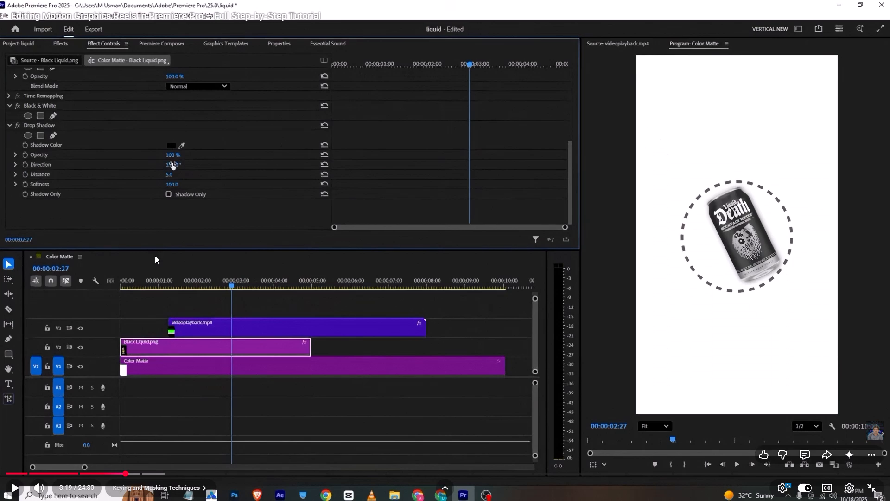
{"action": "left_click", "coordinate": [202, 265]}
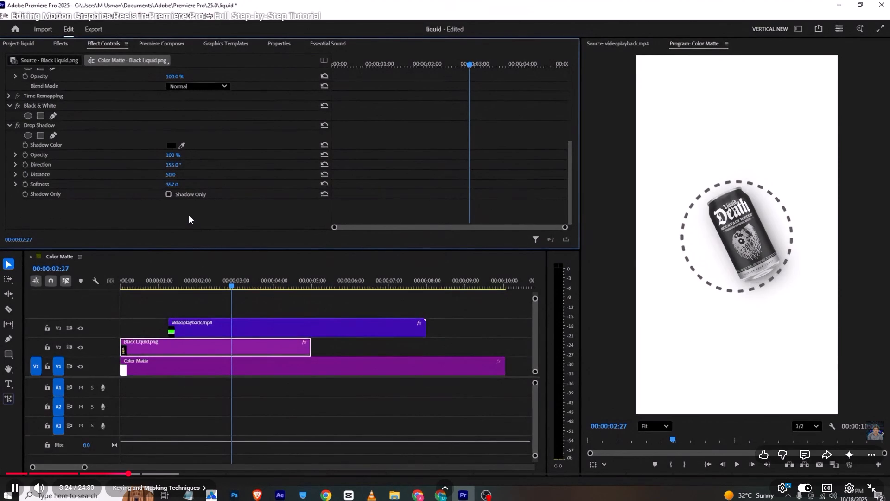
{"action": "left_click", "coordinate": [192, 227]}
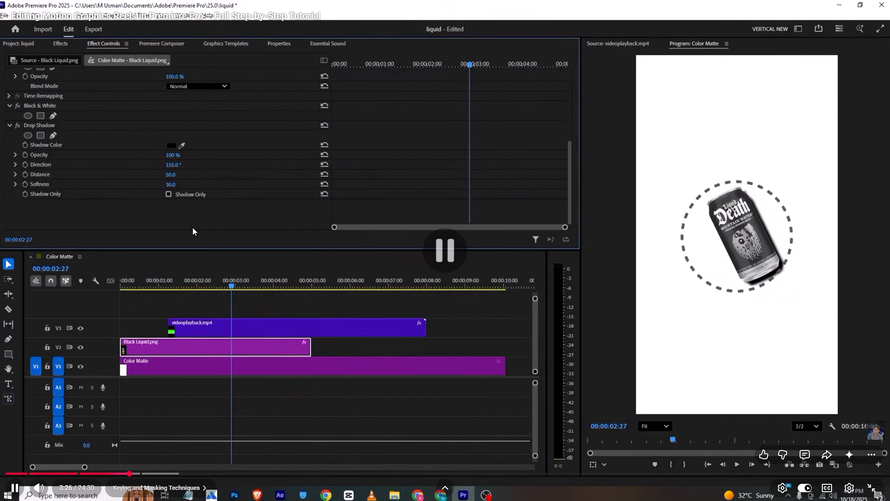
{"action": "key", "text": "alt+Tab"}
{"action": "key", "text": "alt+Tab"}
{"action": "left_click", "coordinate": [192, 227]}
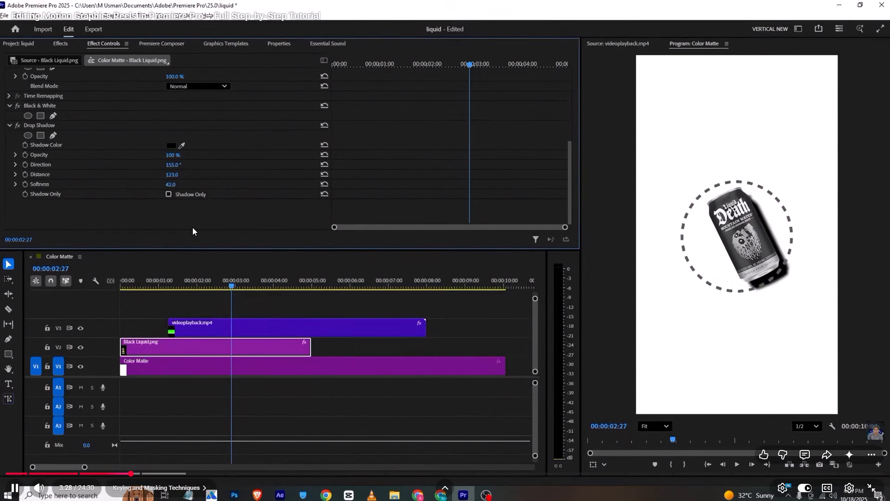
{"action": "left_click", "coordinate": [192, 227]}
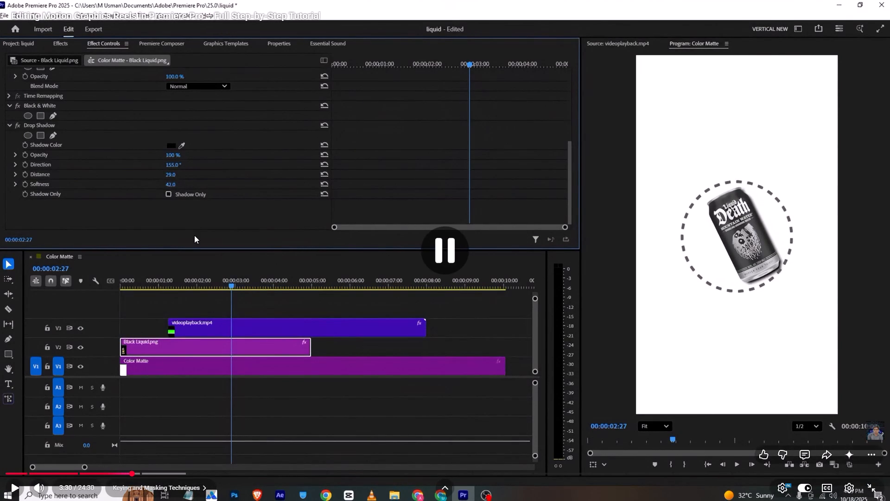
{"action": "left_click", "coordinate": [194, 235]}
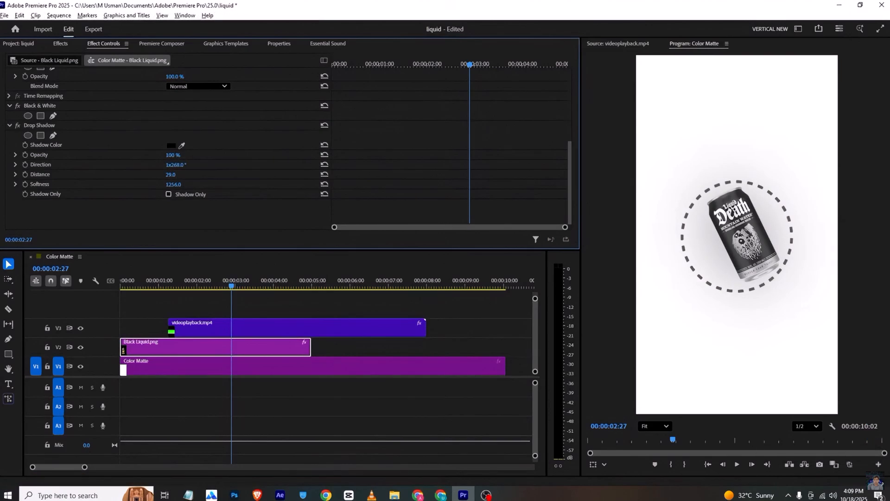
{"action": "left_click", "coordinate": [194, 235]}
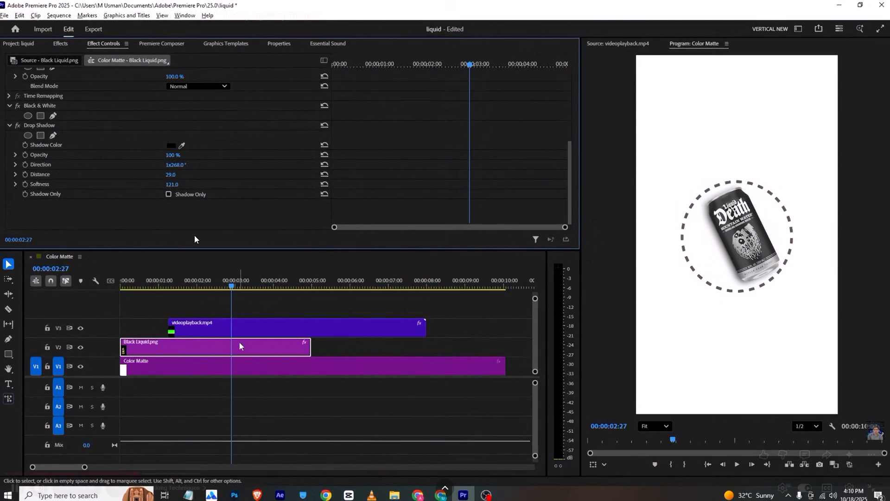
In Premiere Pro, raise the Drop Shadow softness on Black Liquid.png to 208 and its distance to 63.
{"action": "key", "text": "alt+Tab"}
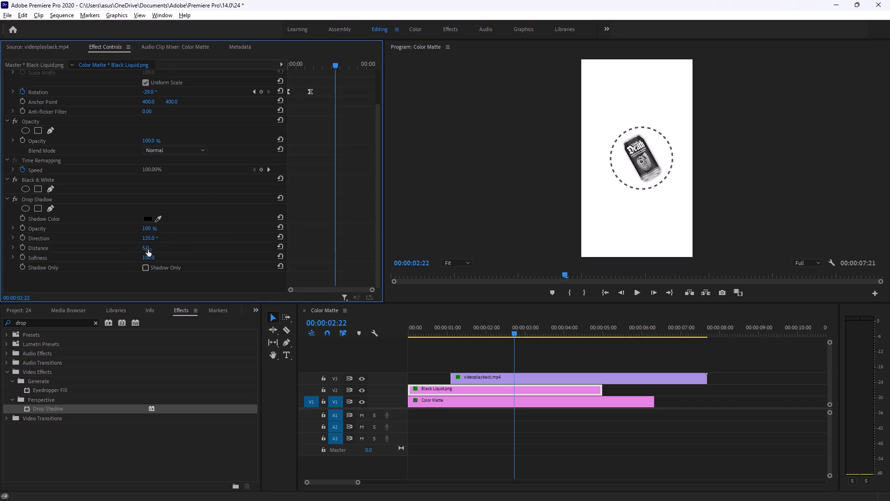
{"action": "left_click_drag", "start_coordinate": [149, 258], "coordinate": [173, 255]}
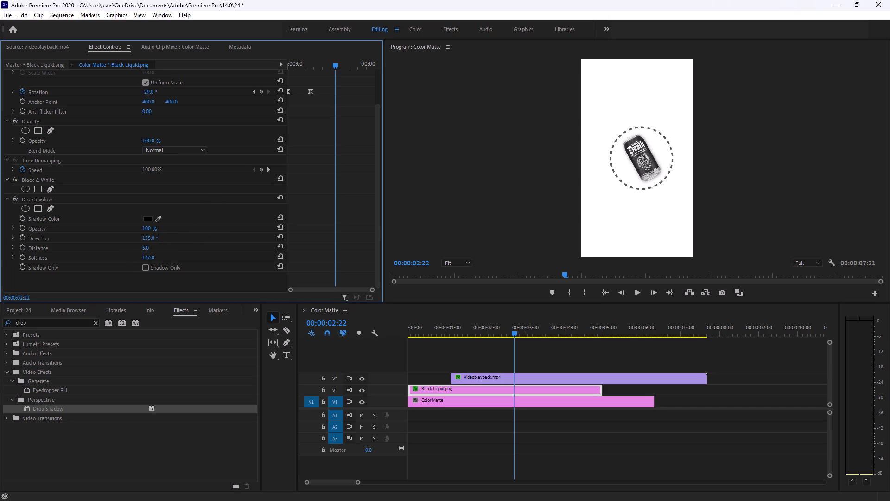
{"action": "left_click_drag", "start_coordinate": [173, 255], "coordinate": [226, 264]}
{"action": "left_click_drag", "start_coordinate": [226, 264], "coordinate": [195, 262]}
{"action": "left_click_drag", "start_coordinate": [145, 250], "coordinate": [156, 250]}
{"action": "left_click_drag", "start_coordinate": [156, 250], "coordinate": [172, 244]}
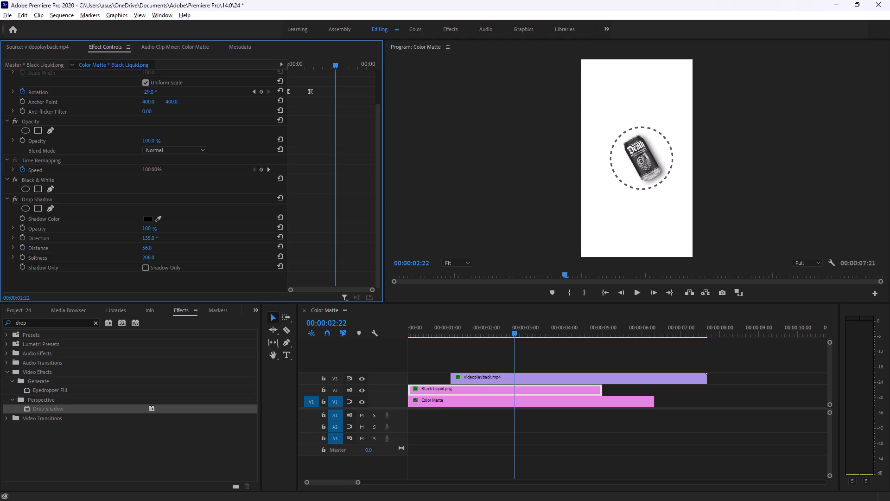
{"action": "left_click_drag", "start_coordinate": [172, 244], "coordinate": [175, 244]}
Try shadow angles on either side of the can and set the Drop Shadow direction to 129°.
{"action": "left_click_drag", "start_coordinate": [150, 238], "coordinate": [134, 238]}
{"action": "left_click_drag", "start_coordinate": [134, 238], "coordinate": [188, 235]}
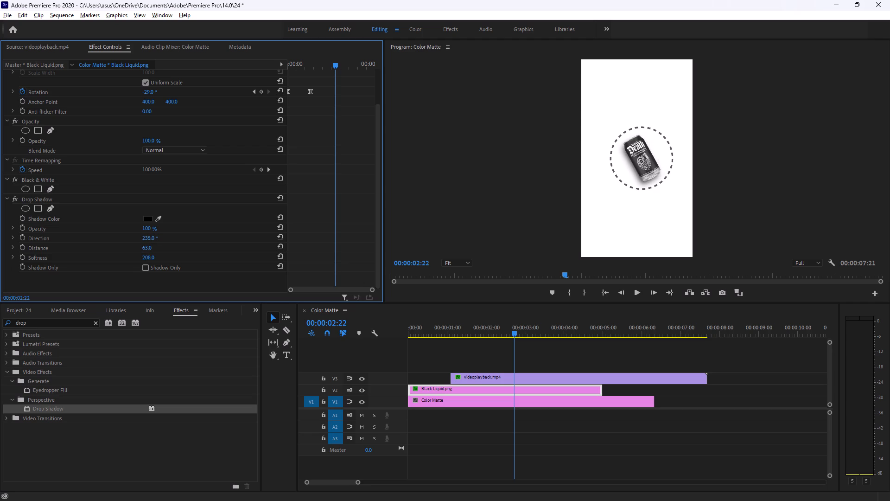
{"action": "left_click_drag", "start_coordinate": [188, 235], "coordinate": [159, 252]}
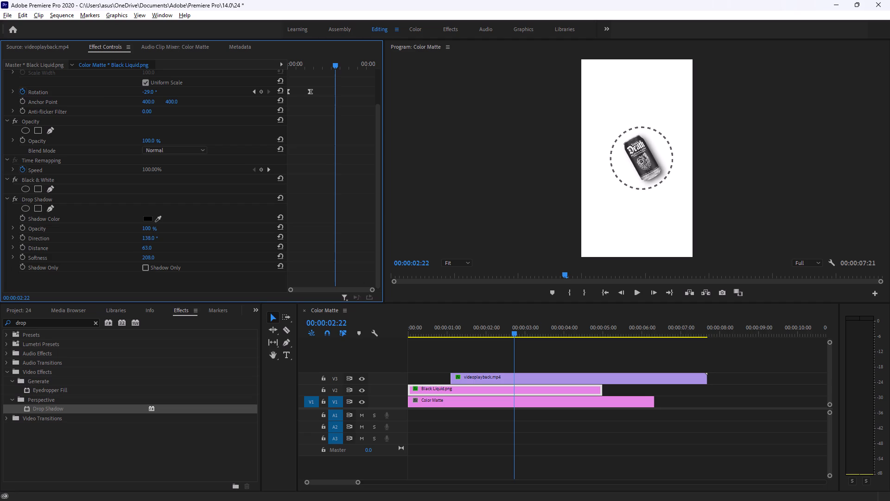
{"action": "left_click_drag", "start_coordinate": [159, 252], "coordinate": [133, 244]}
{"action": "left_click_drag", "start_coordinate": [133, 244], "coordinate": [138, 252]}
{"action": "left_click_drag", "start_coordinate": [138, 252], "coordinate": [138, 252]}
{"action": "left_click_drag", "start_coordinate": [138, 252], "coordinate": [136, 252]}
{"action": "left_click_drag", "start_coordinate": [151, 229], "coordinate": [159, 229]}
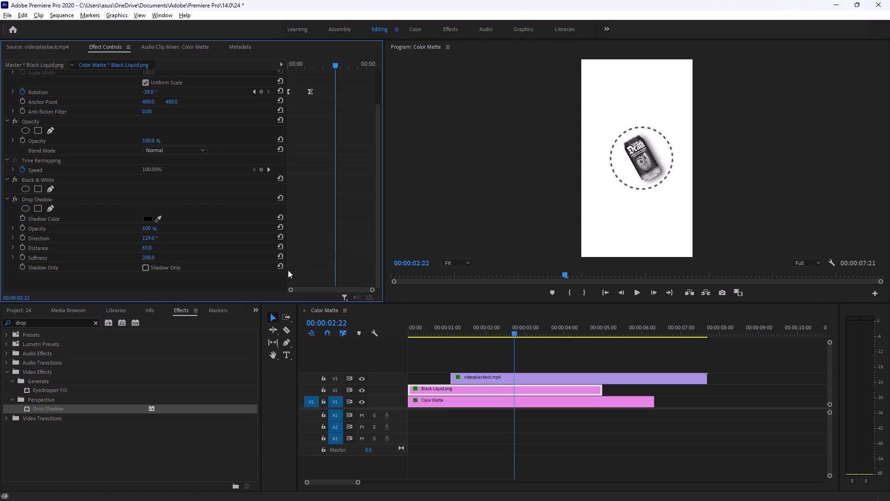
Compare the shadow settings with the browser tutorial, and in Premiere Pro reduce the Drop Shadow distance to 26.
{"action": "key", "text": "alt+Tab"}
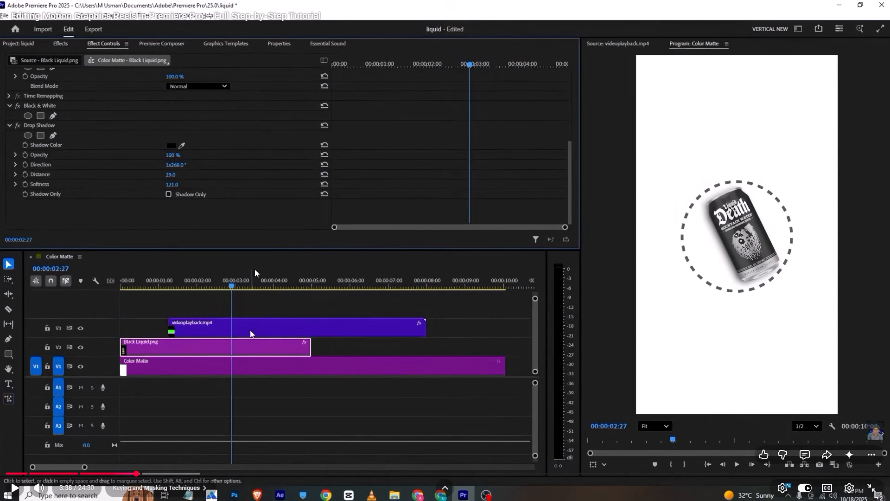
{"action": "key", "text": "alt+Tab"}
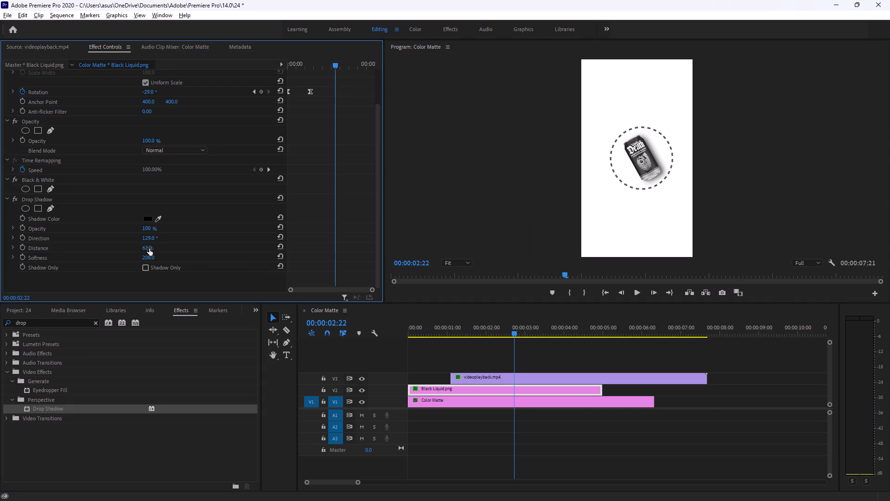
{"action": "key", "text": "alt+Tab"}
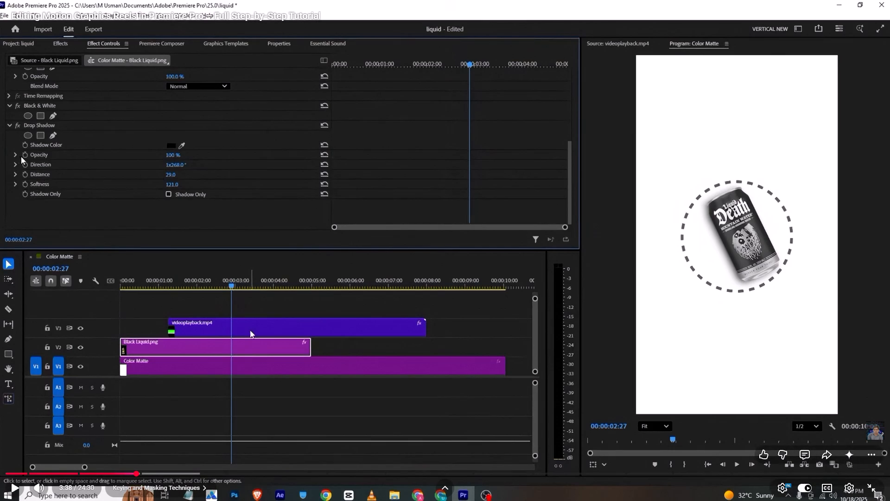
{"action": "key", "text": "alt+Tab"}
{"action": "left_click_drag", "start_coordinate": [150, 248], "coordinate": [135, 247]}
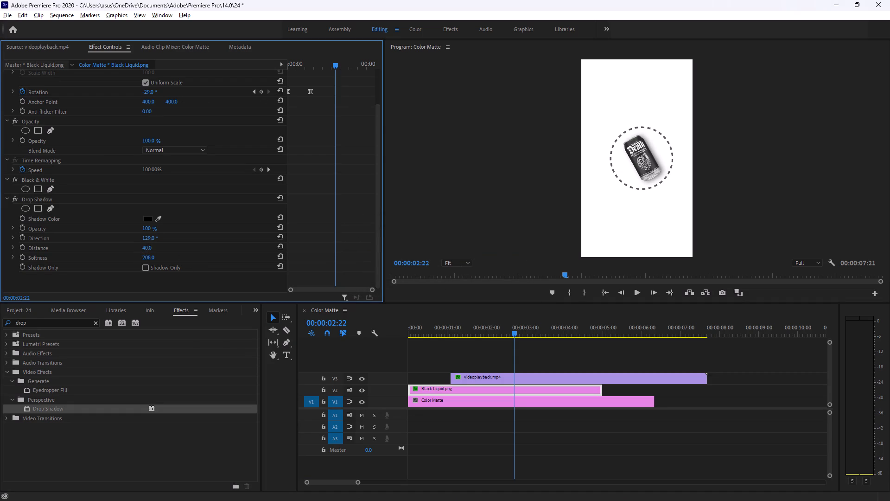
{"action": "left_click_drag", "start_coordinate": [135, 247], "coordinate": [131, 247]}
{"action": "left_click_drag", "start_coordinate": [131, 247], "coordinate": [128, 246]}
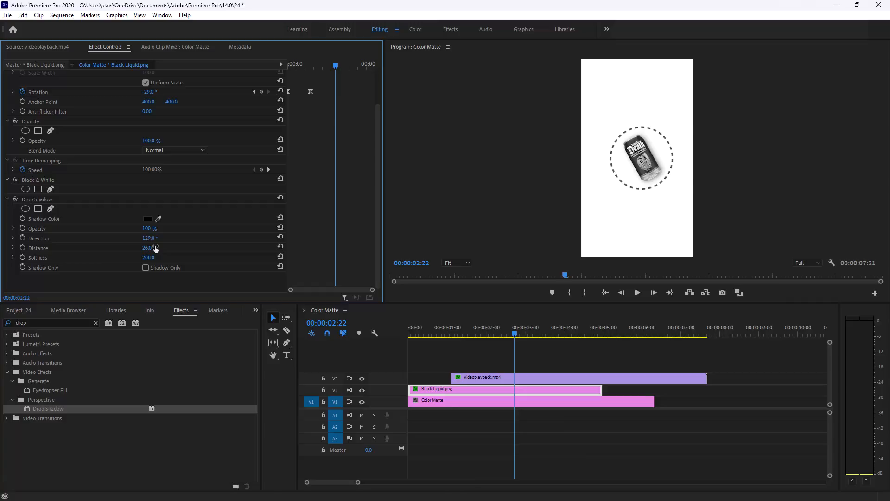
Compare the can's shadow with the reference reel in the browser tutorial, and in Premiere Pro raise the Drop Shadow softness to 233.
{"action": "key", "text": "alt+Tab"}
{"action": "left_click", "coordinate": [322, 226]}
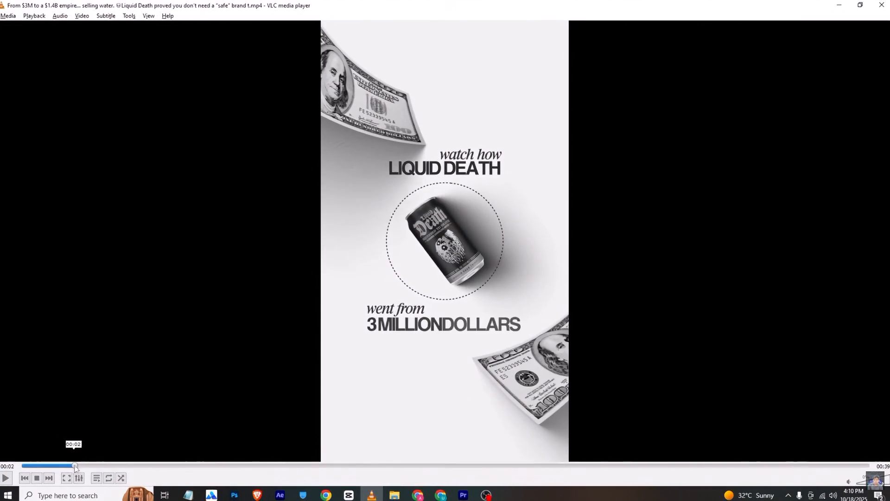
{"action": "key", "text": "space"}
{"action": "key", "text": "alt+Tab"}
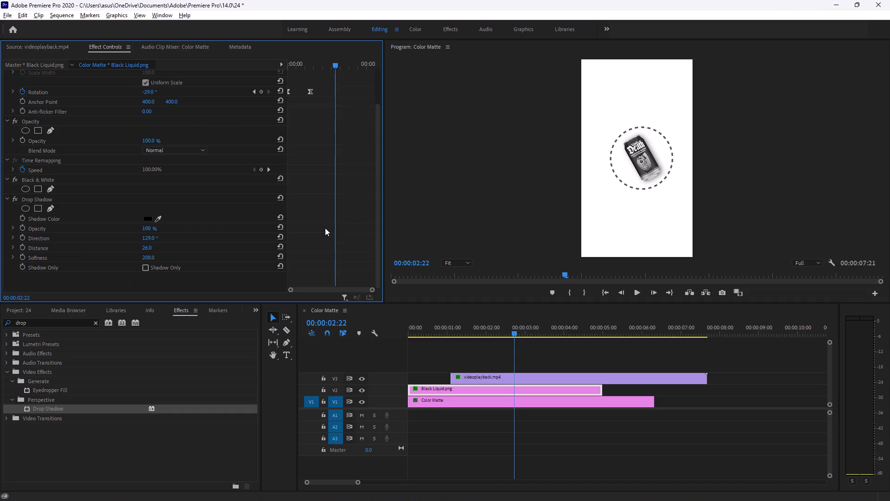
{"action": "key", "text": "alt+Tab"}
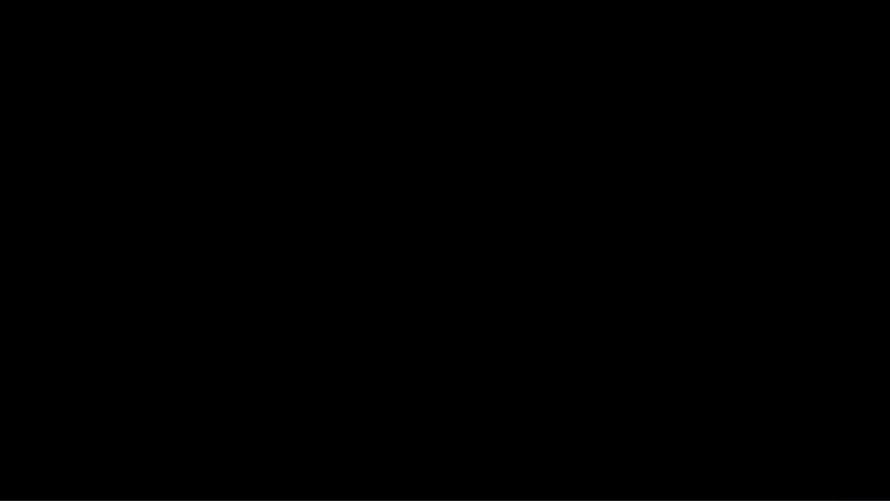
{"action": "key", "text": "alt+Tab"}
{"action": "left_click_drag", "start_coordinate": [150, 258], "coordinate": [162, 257]}
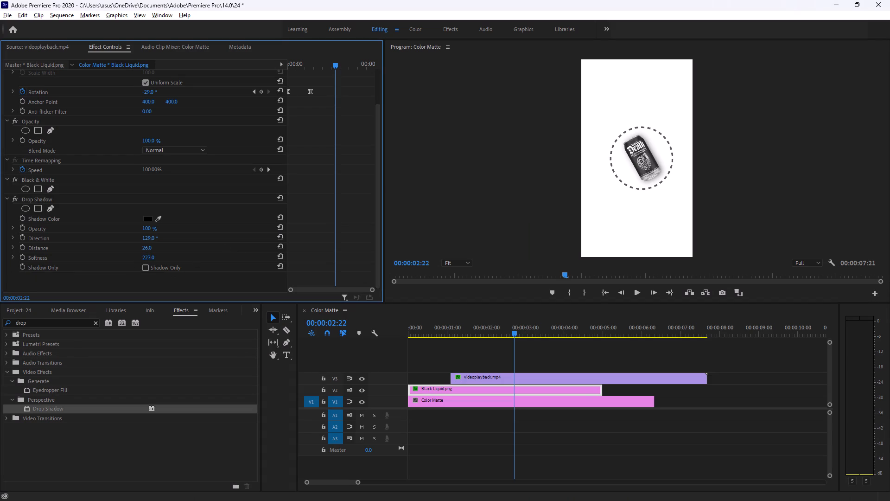
{"action": "left_click_drag", "start_coordinate": [162, 257], "coordinate": [165, 258]}
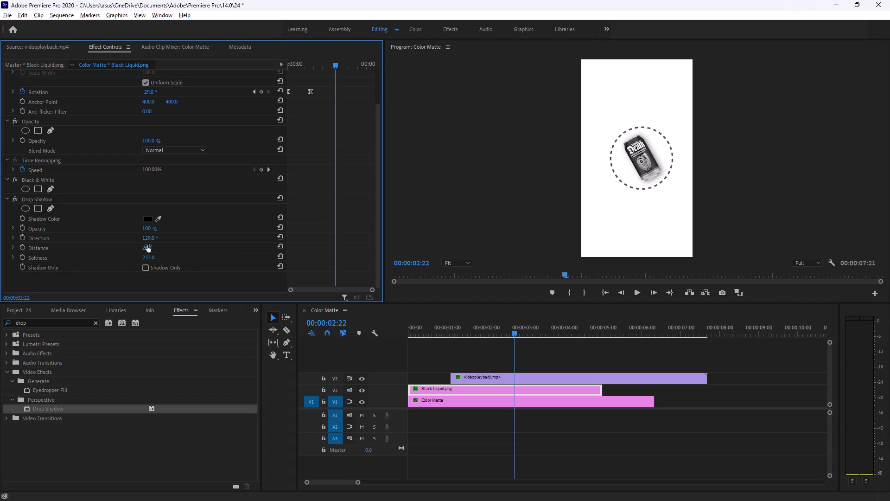
Watch in the browser tutorial how Note.png is placed on the timeline above the circle clip.
{"action": "key", "text": "alt+Tab"}
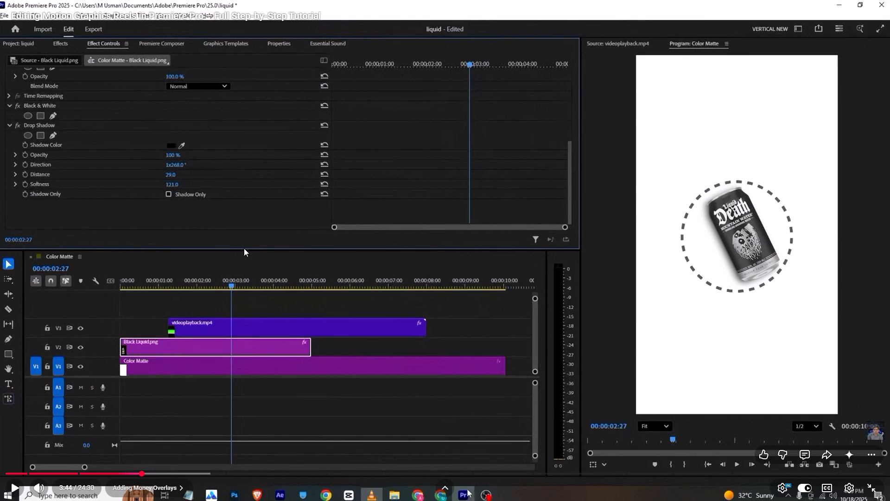
{"action": "left_click", "coordinate": [243, 248]}
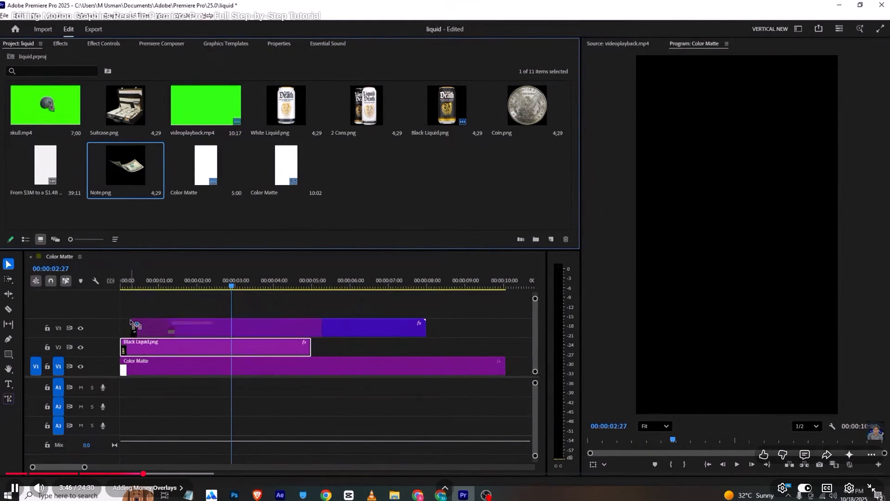
{"action": "left_click", "coordinate": [243, 243]}
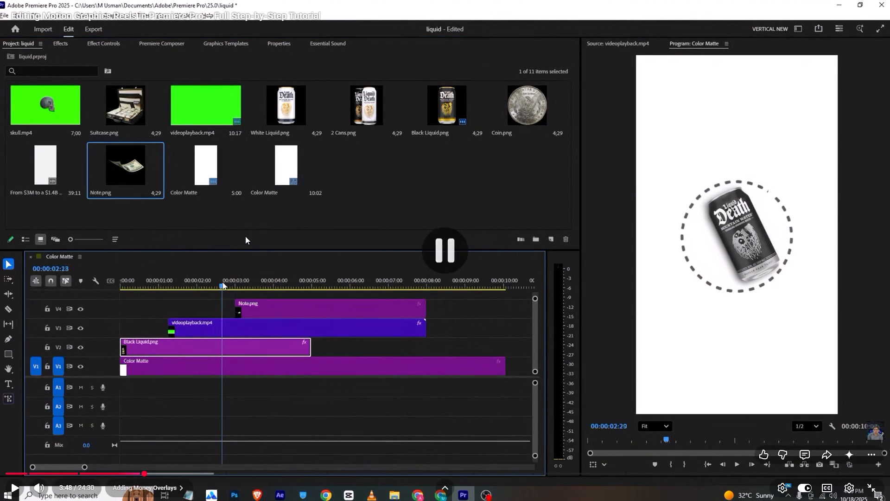
{"action": "left_click", "coordinate": [245, 236]}
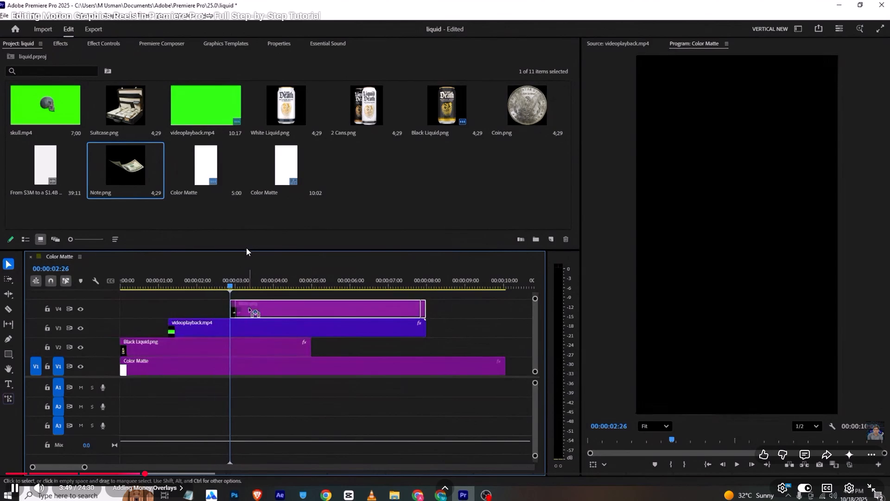
{"action": "left_click", "coordinate": [246, 248]}
{"action": "key", "text": "alt+Tab"}
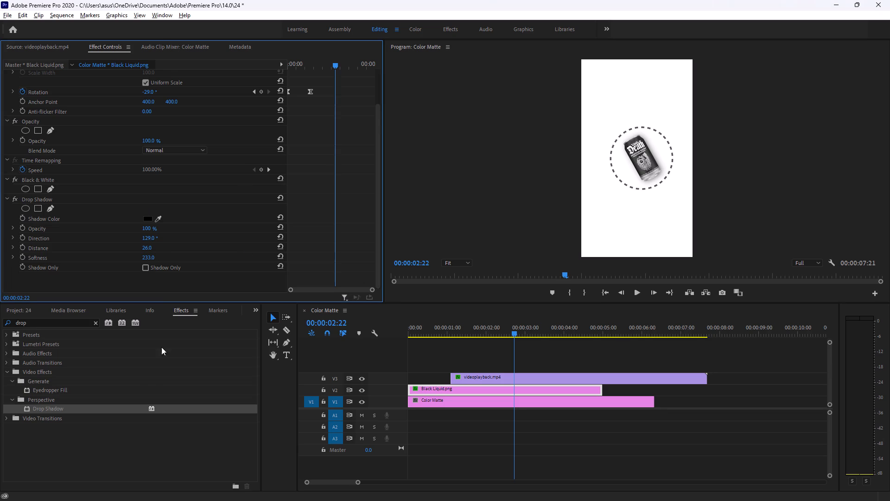
In Premiere Pro, find Note.png in the project bin and place it on track V4 above videoplayback.mp4, starting at 00:00:02:22.
{"action": "left_click", "coordinate": [31, 46]}
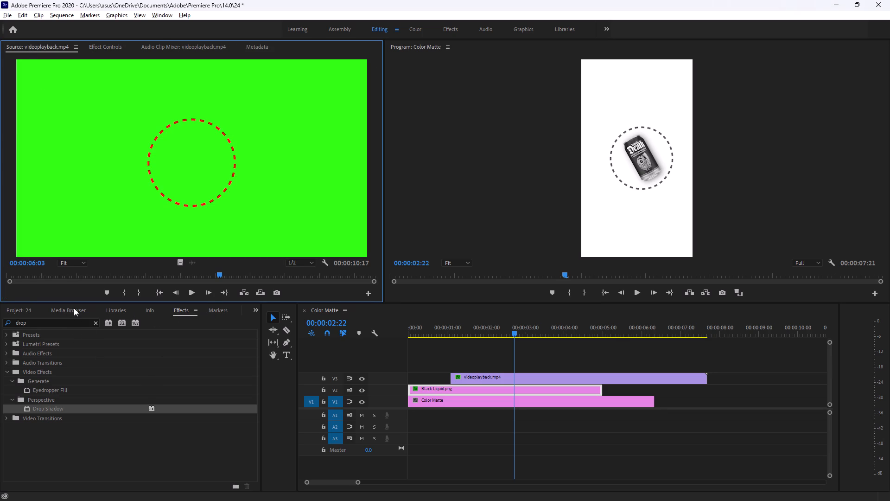
{"action": "left_click", "coordinate": [74, 308]}
{"action": "scroll", "coordinate": [72, 312], "scroll_direction": "up", "scroll_amount": 3}
{"action": "scroll", "coordinate": [133, 420], "scroll_direction": "up", "scroll_amount": 2}
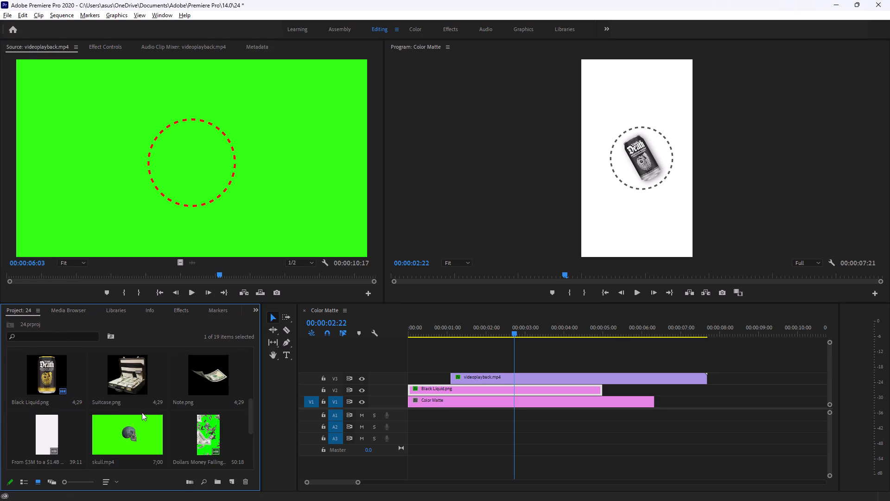
{"action": "scroll", "coordinate": [142, 412], "scroll_direction": "up", "scroll_amount": 2}
{"action": "scroll", "coordinate": [142, 412], "scroll_direction": "down", "scroll_amount": 2}
{"action": "key", "text": "alt+Tab"}
{"action": "key", "text": "alt+Tab"}
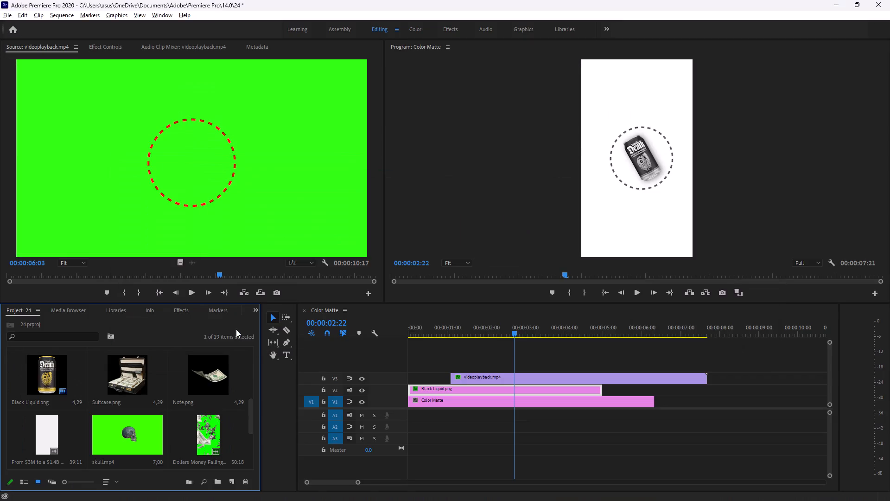
{"action": "key", "text": "alt+Tab"}
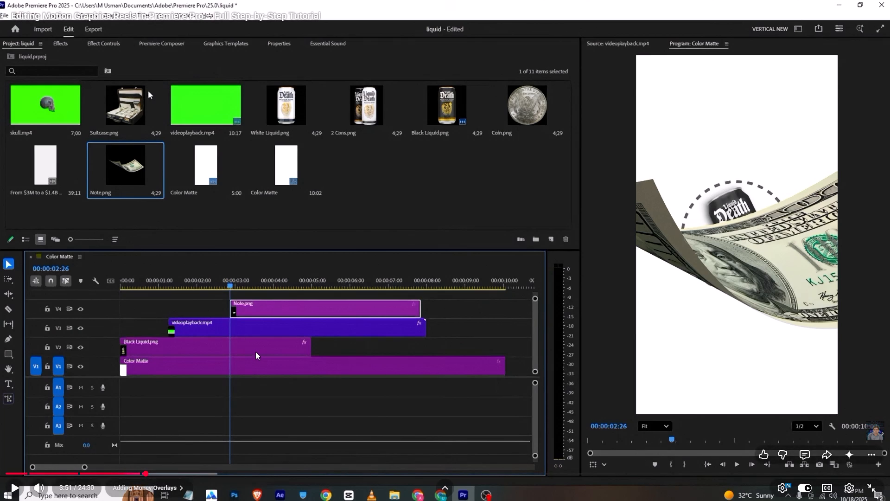
{"action": "key", "text": "alt+Tab"}
{"action": "double_click", "coordinate": [209, 373]}
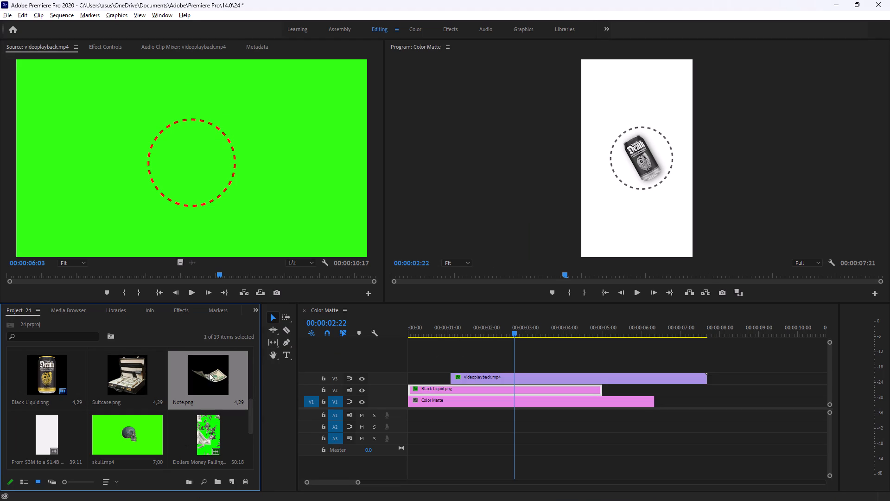
{"action": "left_click_drag", "start_coordinate": [182, 264], "coordinate": [516, 357]}
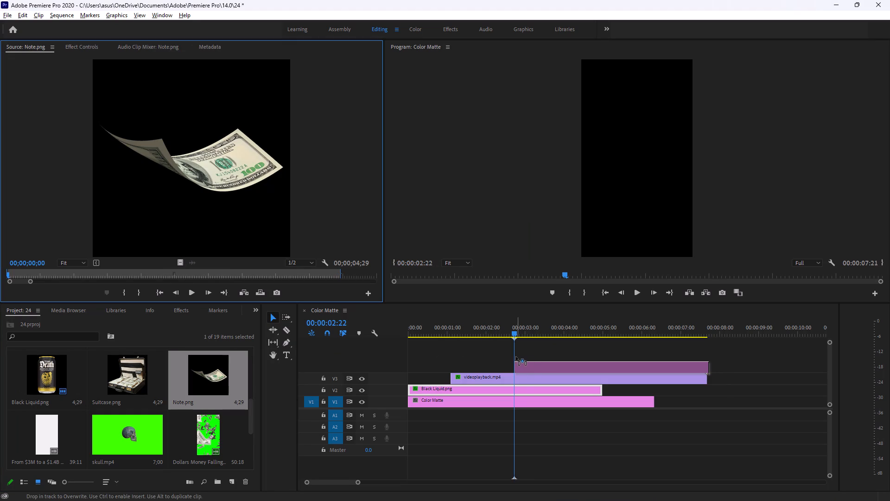
{"action": "left_click_drag", "start_coordinate": [516, 357], "coordinate": [515, 357]}
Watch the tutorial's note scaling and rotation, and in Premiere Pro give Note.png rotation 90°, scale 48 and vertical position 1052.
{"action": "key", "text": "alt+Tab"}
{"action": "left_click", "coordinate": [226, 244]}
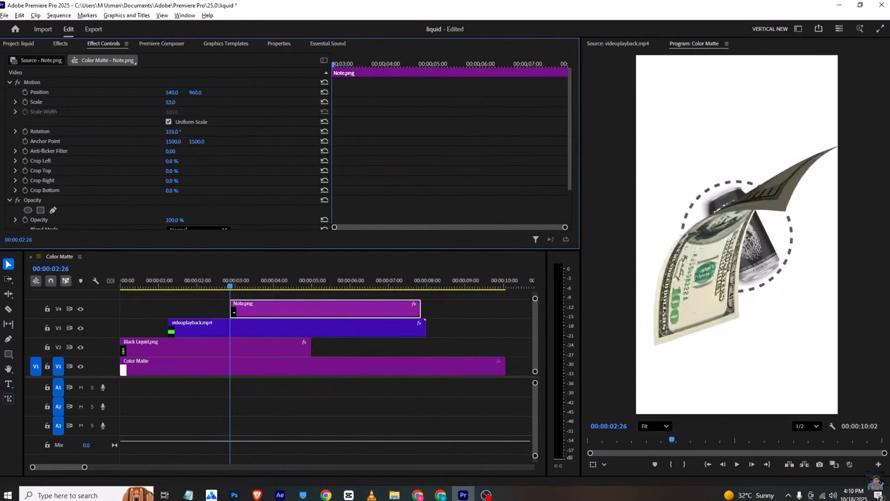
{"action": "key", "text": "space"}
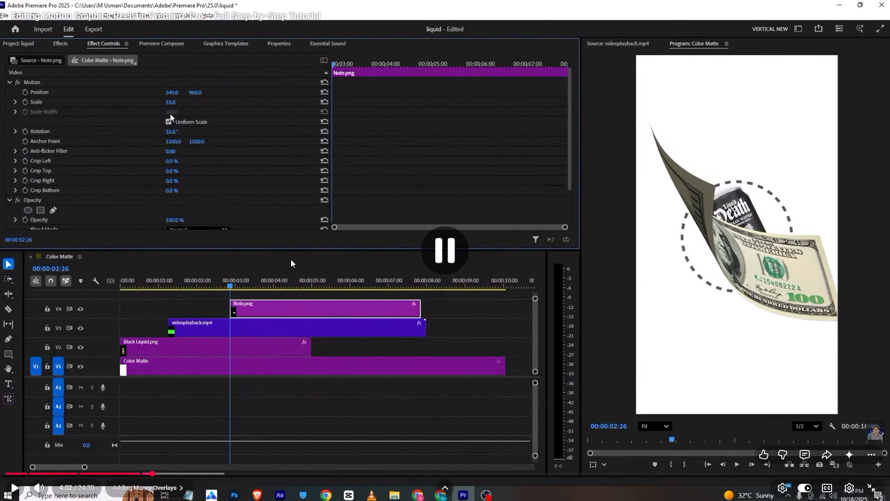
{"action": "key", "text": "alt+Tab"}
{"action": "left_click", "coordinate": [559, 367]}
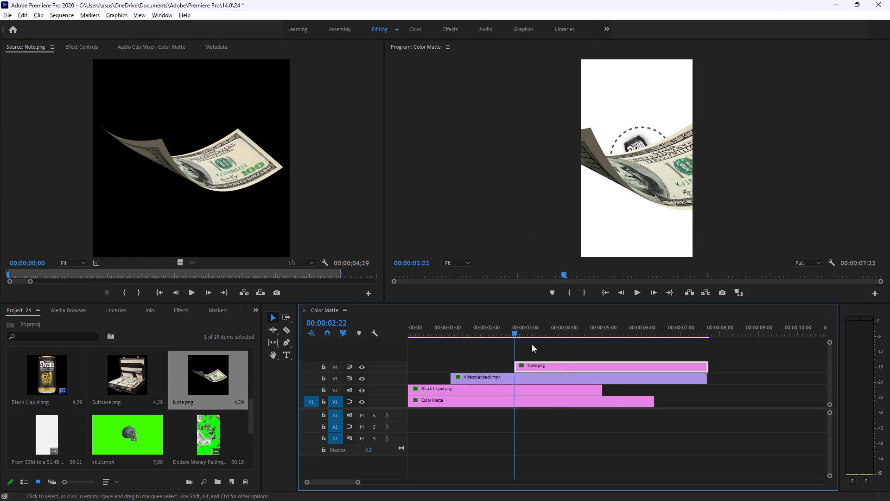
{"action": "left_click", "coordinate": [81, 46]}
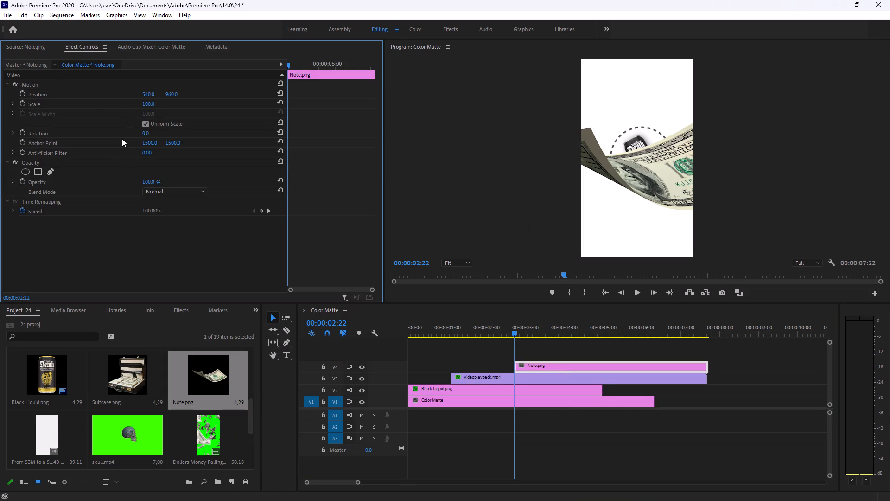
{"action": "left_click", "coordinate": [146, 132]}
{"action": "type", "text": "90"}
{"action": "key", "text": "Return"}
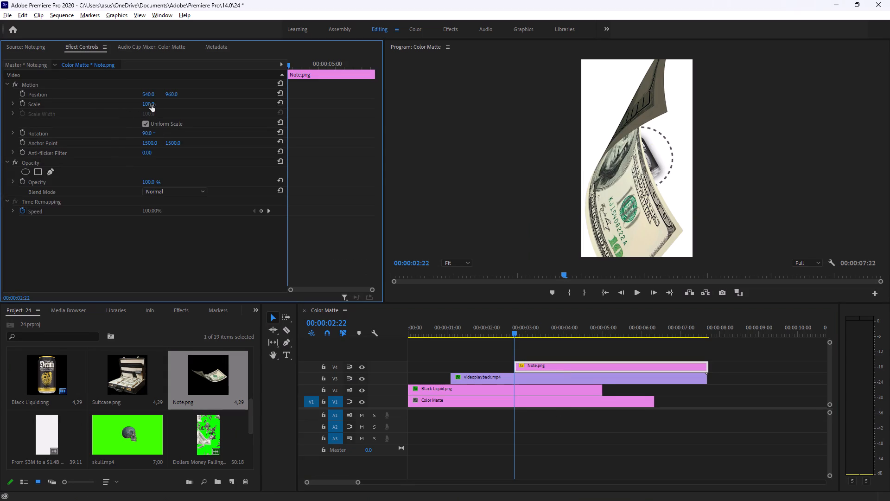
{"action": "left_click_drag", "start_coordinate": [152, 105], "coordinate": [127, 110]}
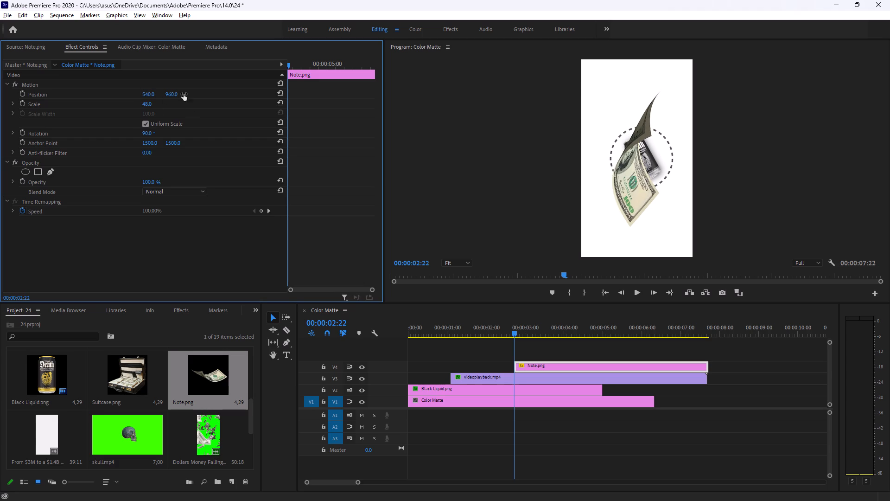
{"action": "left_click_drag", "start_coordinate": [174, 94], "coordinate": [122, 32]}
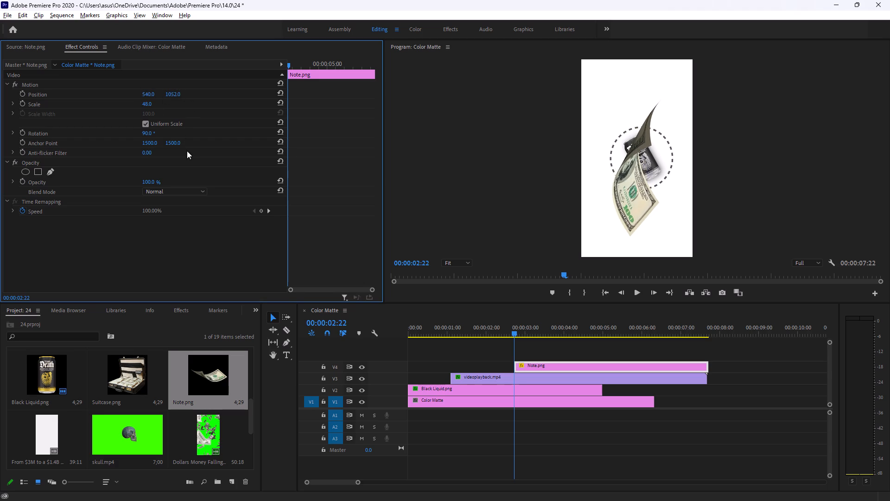
Check the tutorial's placement of the note, and in Premiere Pro set Note.png's vertical position to 1070 and rotation to 75°.
{"action": "key", "text": "alt+Tab"}
{"action": "left_click", "coordinate": [302, 250]}
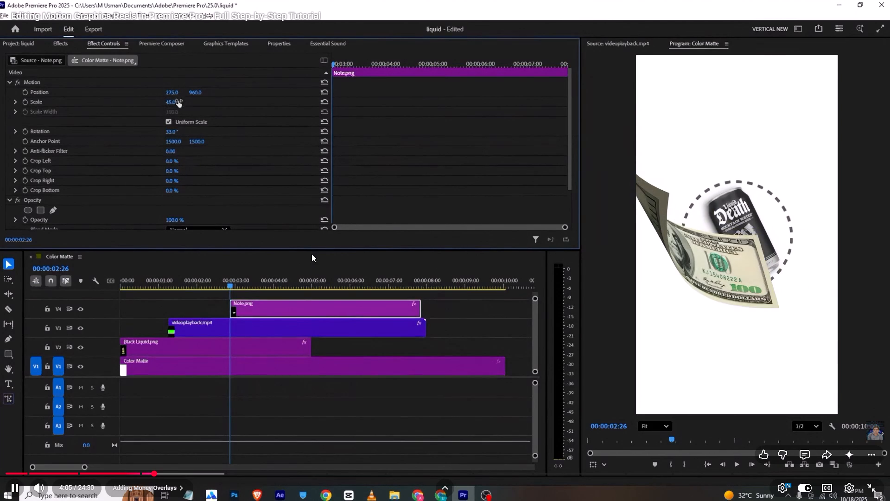
{"action": "left_click", "coordinate": [353, 248]}
{"action": "key", "text": "alt+Tab"}
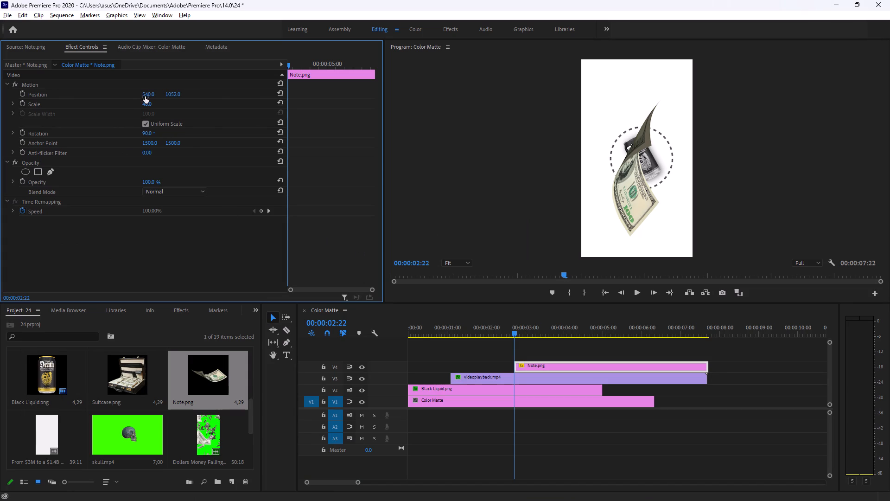
{"action": "left_click_drag", "start_coordinate": [171, 93], "coordinate": [180, 100]}
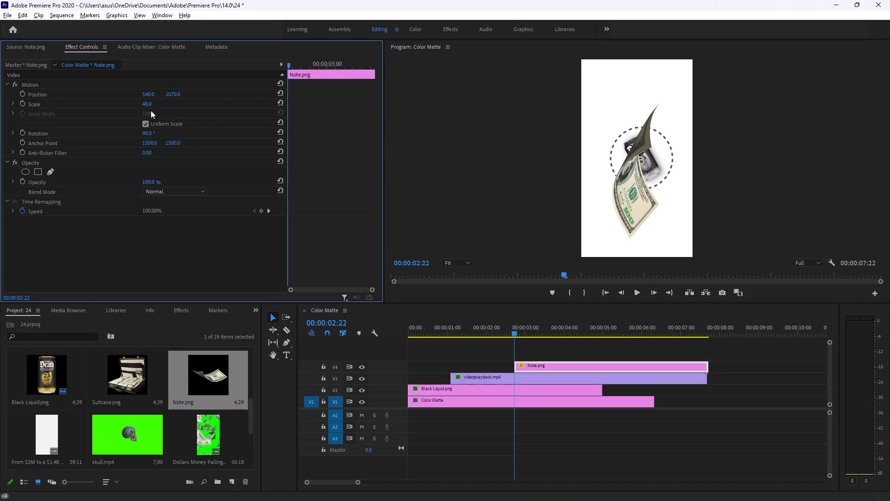
{"action": "left_click", "coordinate": [147, 133]}
{"action": "type", "text": "75"}
{"action": "key", "text": "Return"}
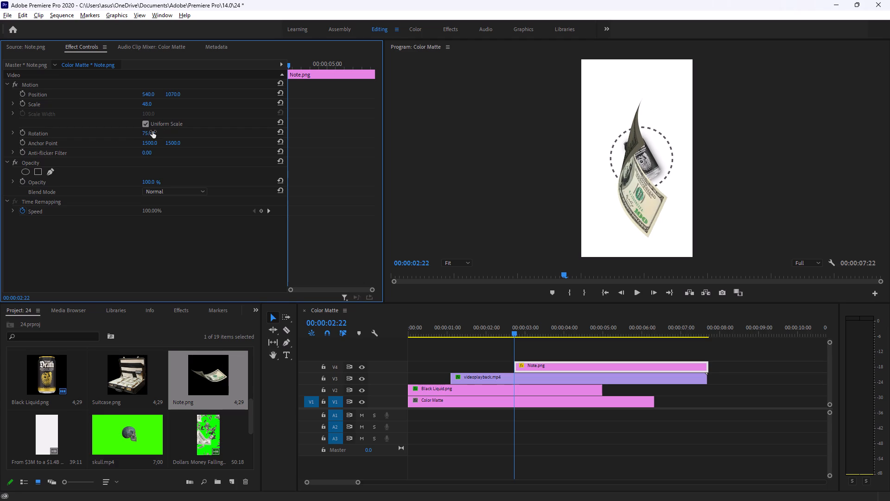
Scale Note.png down to 31 and move it above and beside the dashed circle, at position 229, 516.
{"action": "left_click_drag", "start_coordinate": [146, 93], "coordinate": [165, 97]}
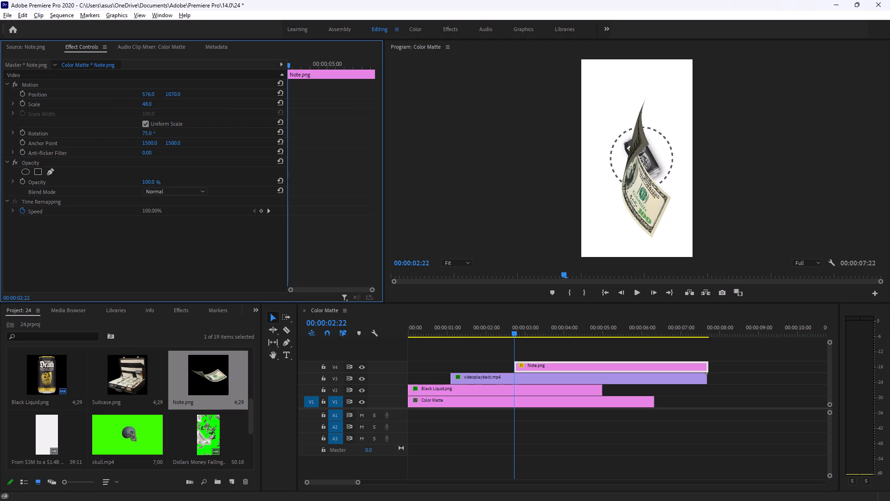
{"action": "left_click_drag", "start_coordinate": [165, 97], "coordinate": [172, 109]}
{"action": "left_click_drag", "start_coordinate": [146, 104], "coordinate": [145, 105]}
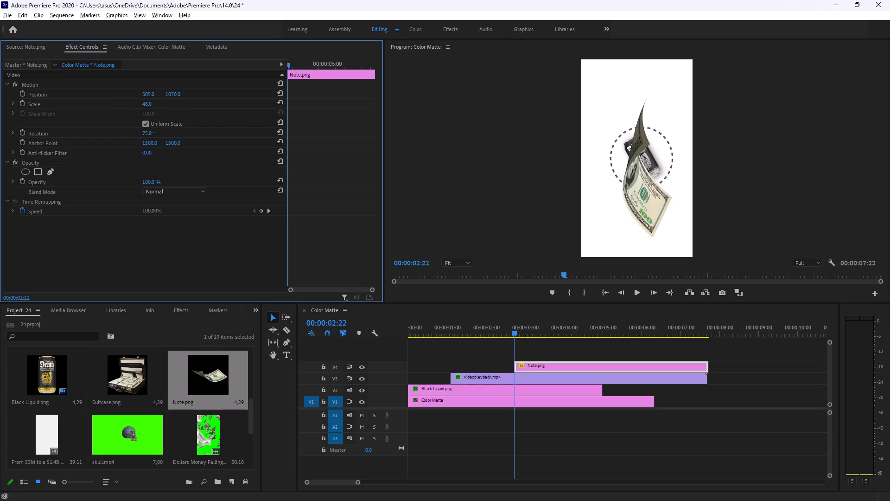
{"action": "left_click_drag", "start_coordinate": [145, 105], "coordinate": [136, 109]}
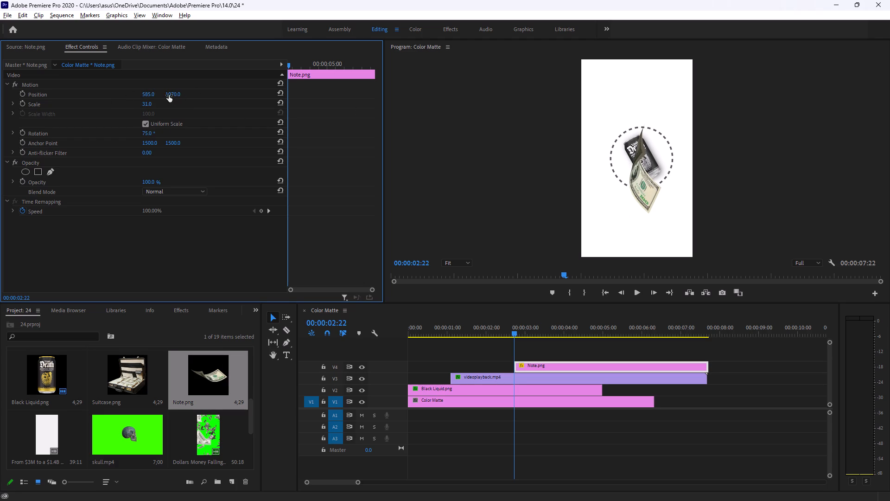
{"action": "left_click_drag", "start_coordinate": [169, 95], "coordinate": [0, 97]}
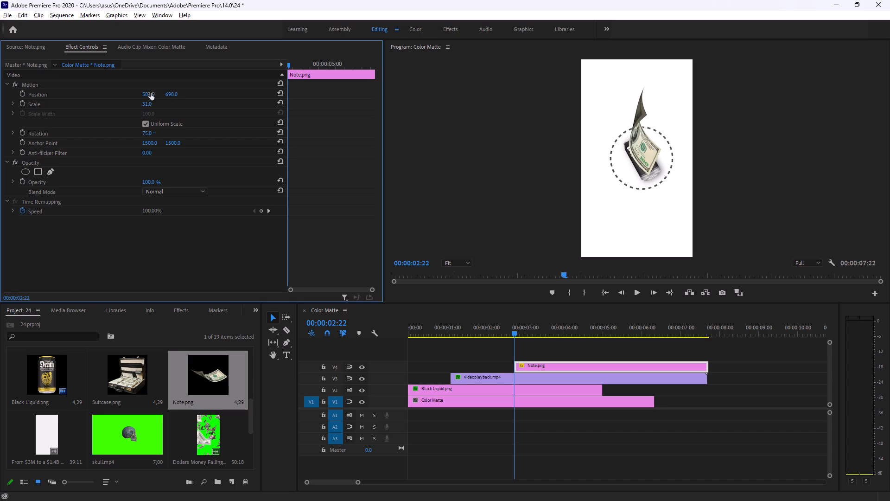
{"action": "left_click_drag", "start_coordinate": [145, 93], "coordinate": [127, 93]}
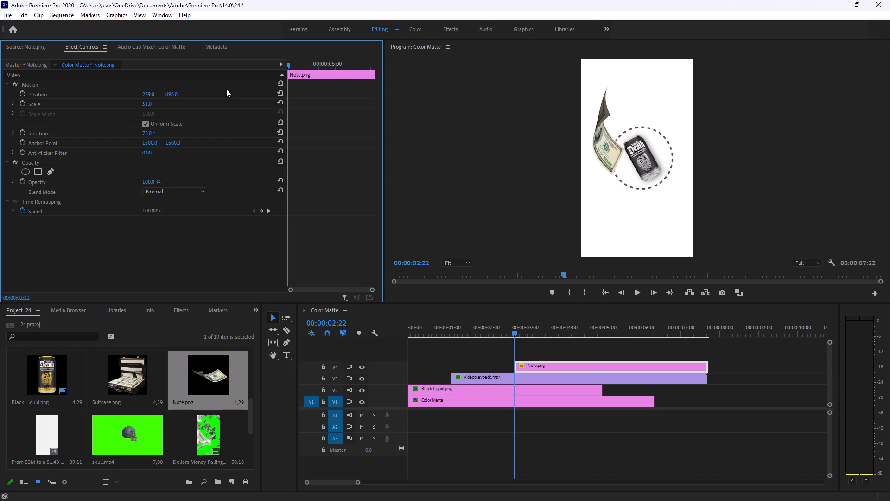
{"action": "left_click_drag", "start_coordinate": [172, 94], "coordinate": [88, 105]}
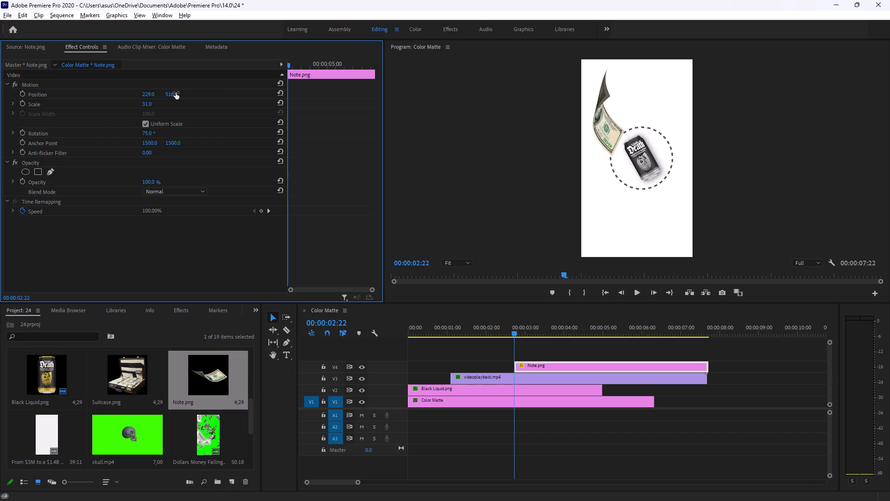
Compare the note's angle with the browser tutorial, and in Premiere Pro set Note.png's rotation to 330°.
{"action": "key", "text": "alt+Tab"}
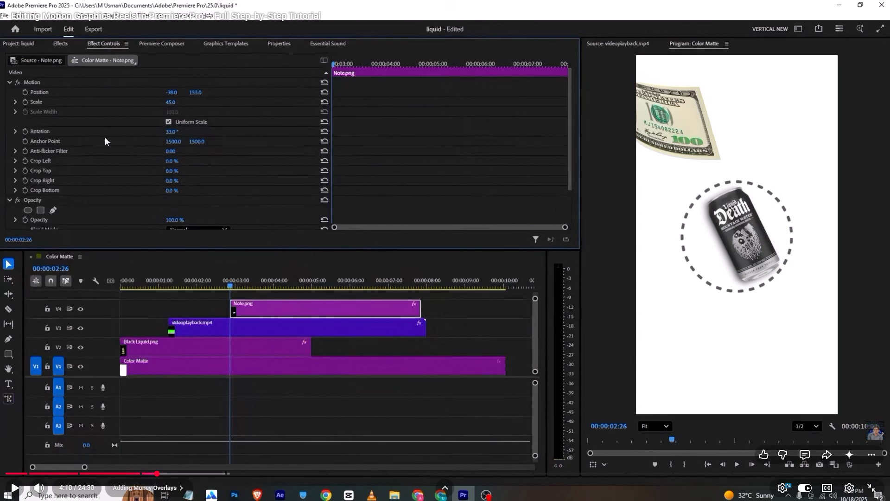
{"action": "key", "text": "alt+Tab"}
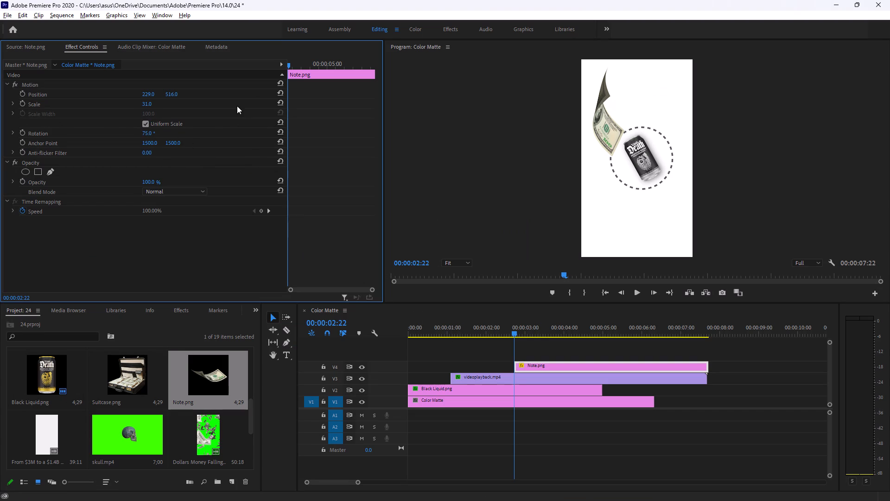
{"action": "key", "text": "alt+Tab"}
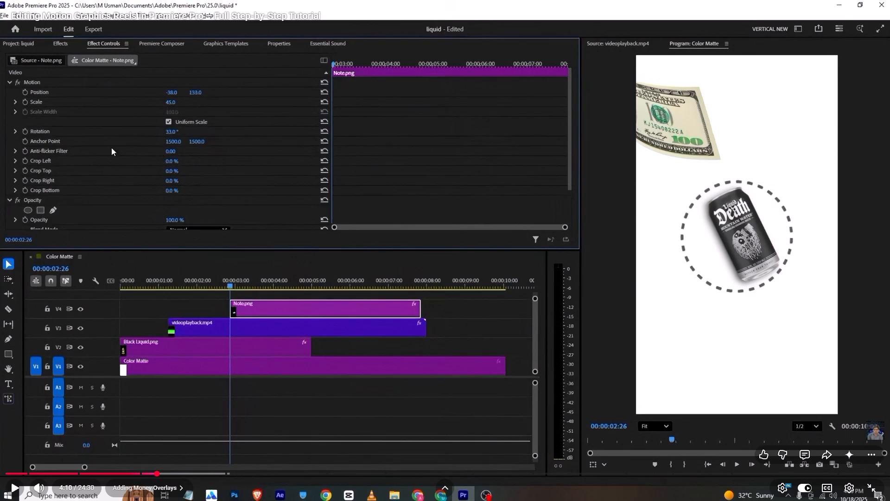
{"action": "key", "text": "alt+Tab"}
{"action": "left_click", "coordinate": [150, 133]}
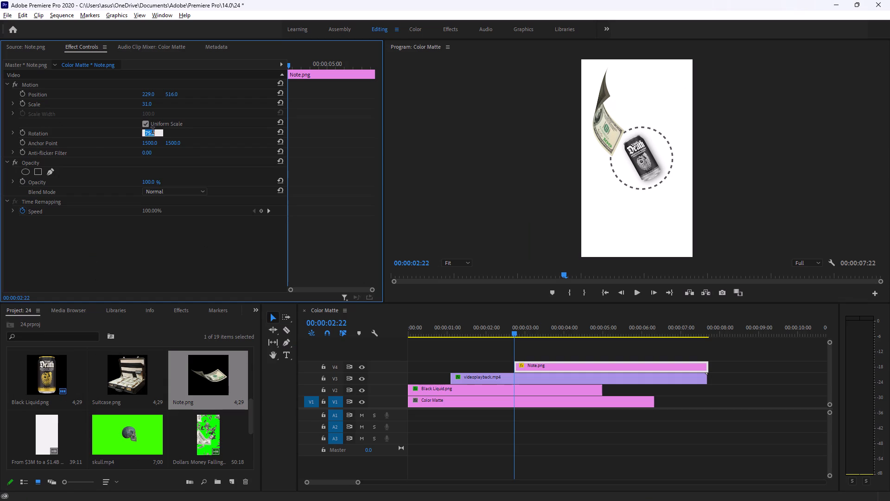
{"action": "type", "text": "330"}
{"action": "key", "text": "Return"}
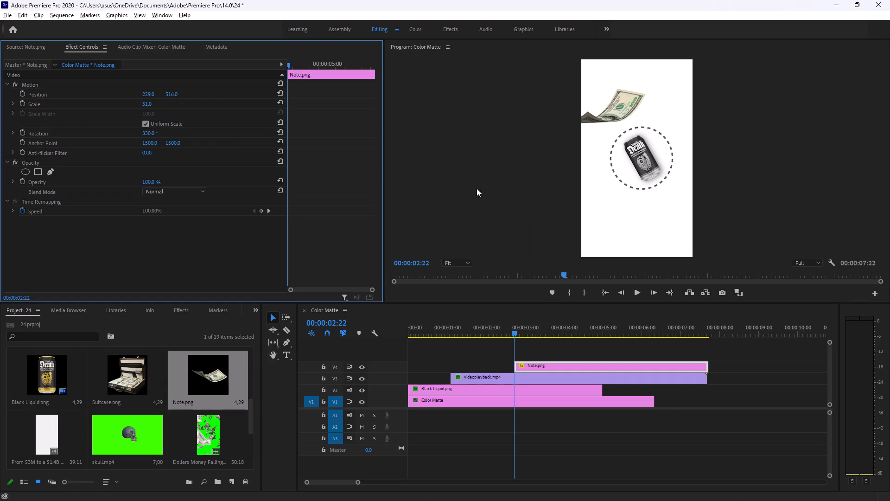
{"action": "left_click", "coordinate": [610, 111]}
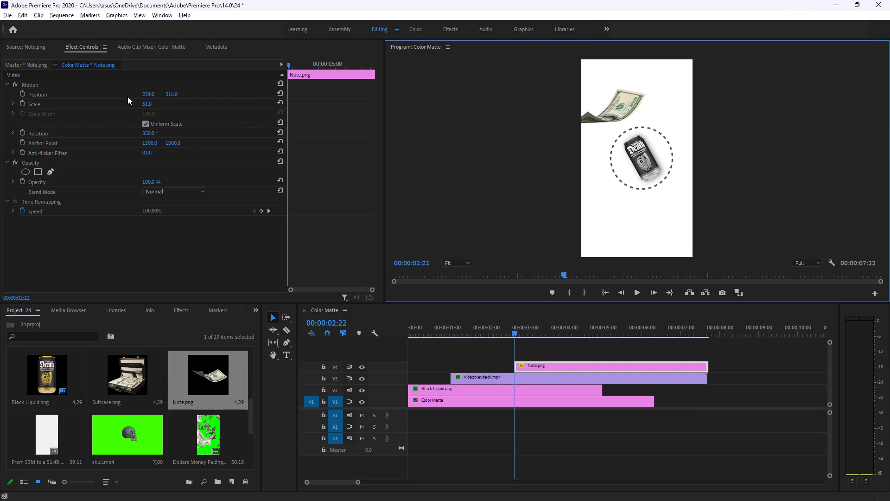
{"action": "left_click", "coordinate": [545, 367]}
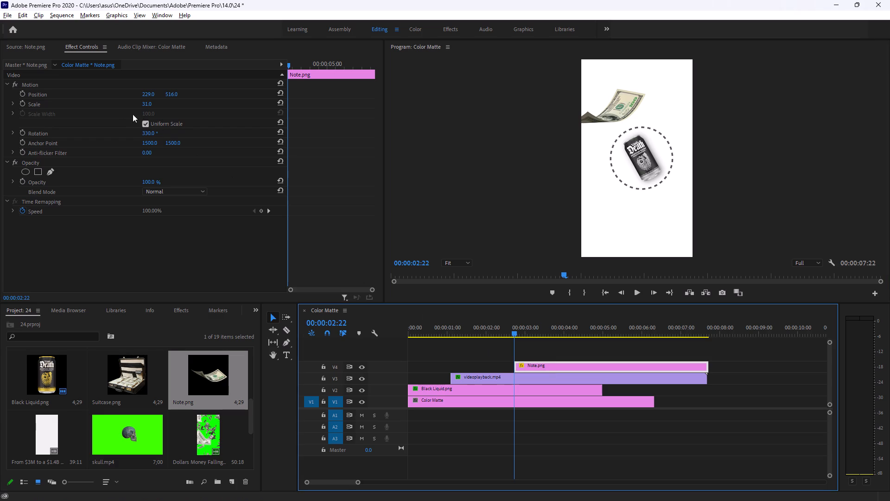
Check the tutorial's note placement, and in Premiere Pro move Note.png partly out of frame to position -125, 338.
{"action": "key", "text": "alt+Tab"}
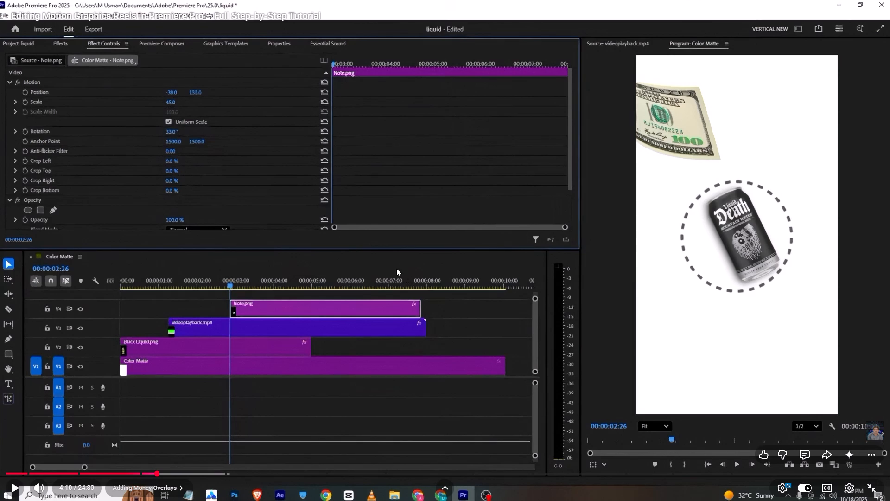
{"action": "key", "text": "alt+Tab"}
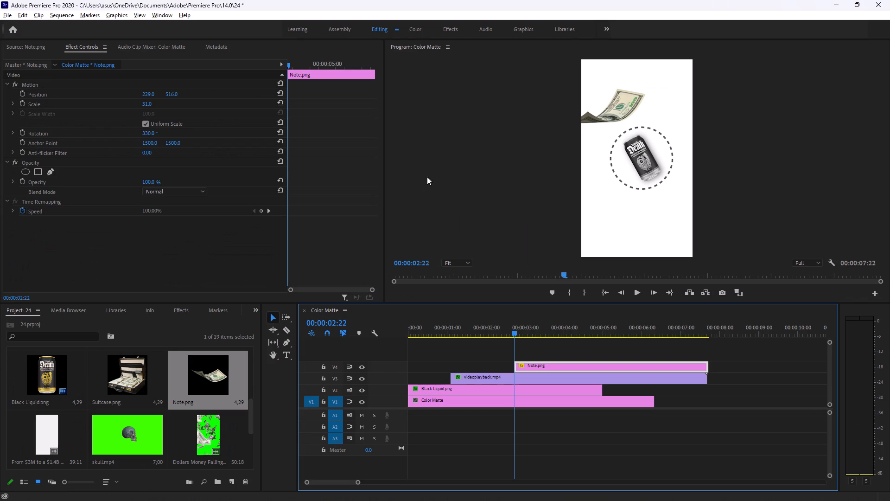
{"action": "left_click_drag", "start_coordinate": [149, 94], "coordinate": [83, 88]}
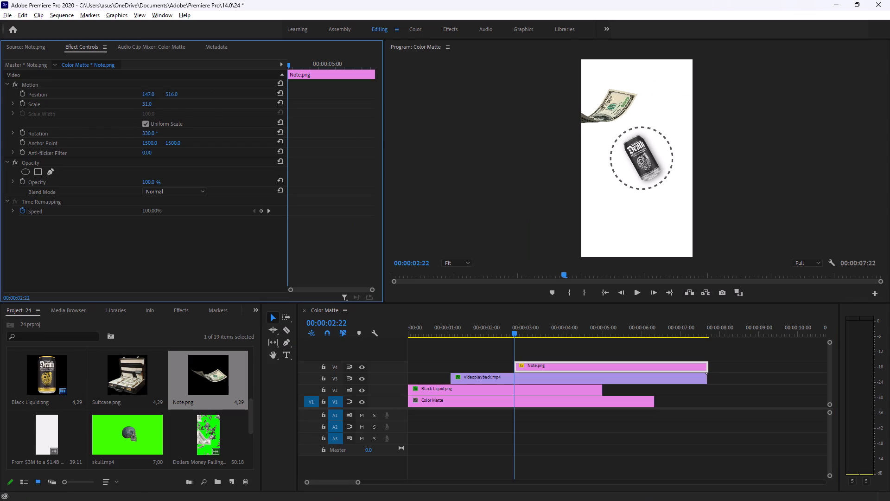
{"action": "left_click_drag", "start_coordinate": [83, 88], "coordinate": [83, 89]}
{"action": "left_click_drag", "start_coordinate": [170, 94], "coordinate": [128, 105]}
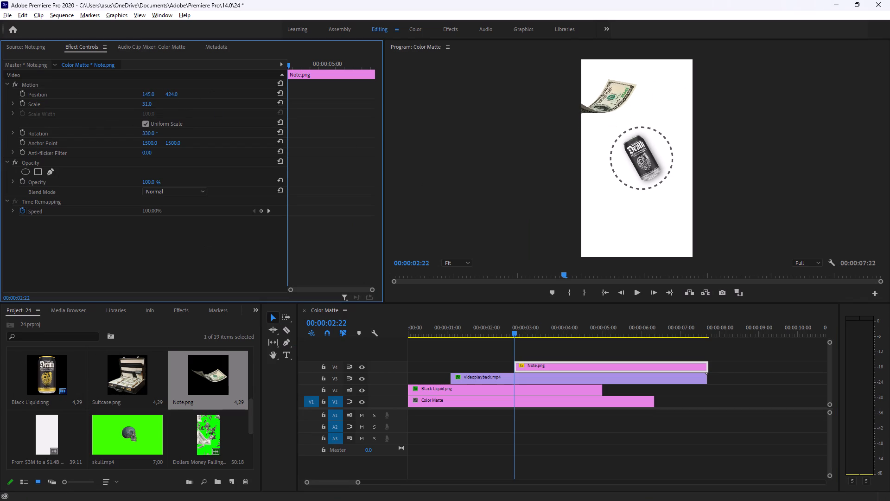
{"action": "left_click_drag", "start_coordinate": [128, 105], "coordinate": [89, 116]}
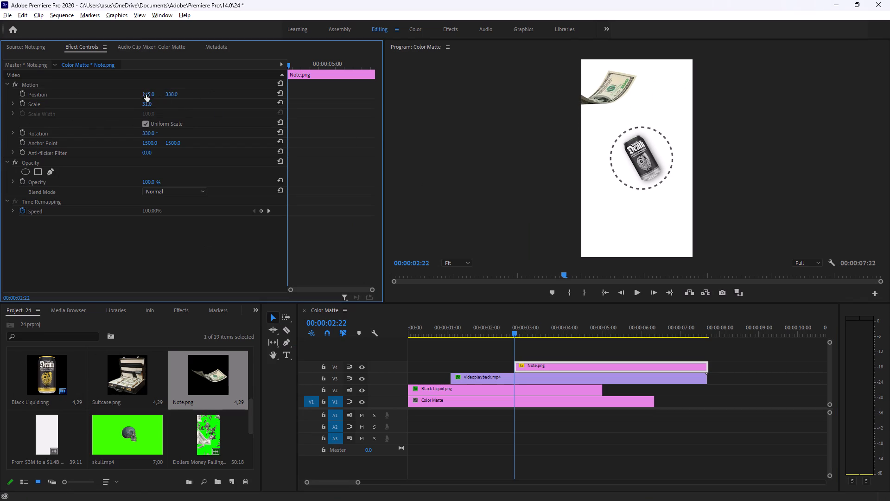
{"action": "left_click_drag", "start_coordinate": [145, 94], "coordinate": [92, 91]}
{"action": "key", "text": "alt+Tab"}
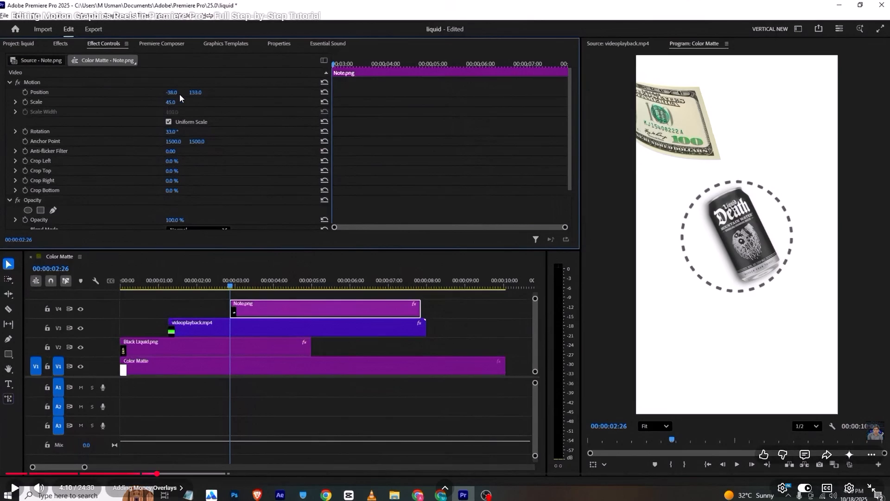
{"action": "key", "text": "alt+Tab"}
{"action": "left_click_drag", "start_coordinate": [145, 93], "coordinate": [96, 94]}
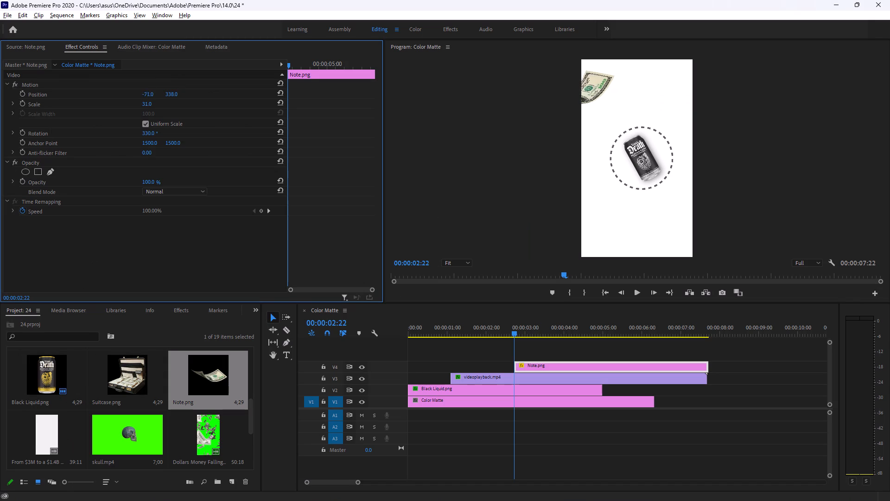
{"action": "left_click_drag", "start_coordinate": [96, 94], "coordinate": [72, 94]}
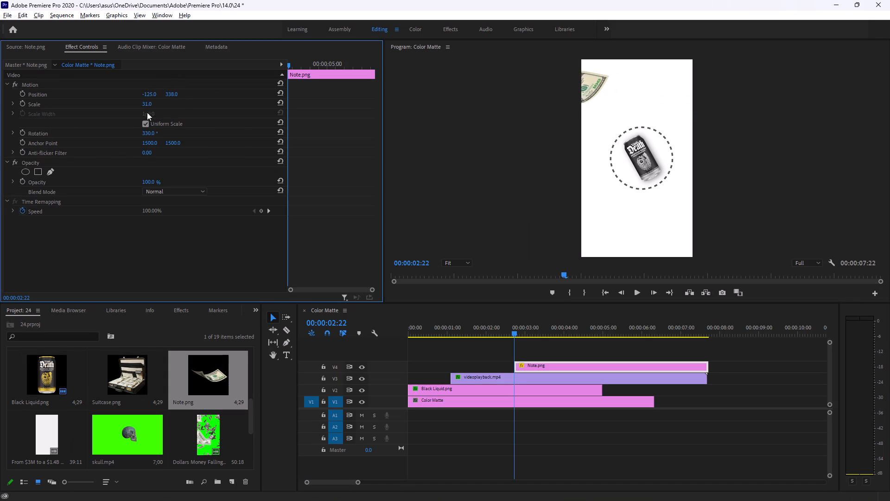
Turn Note.png to a rotation of 1x18° and bring it back into frame at position 166, 325.
{"action": "left_click_drag", "start_coordinate": [147, 133], "coordinate": [167, 135]}
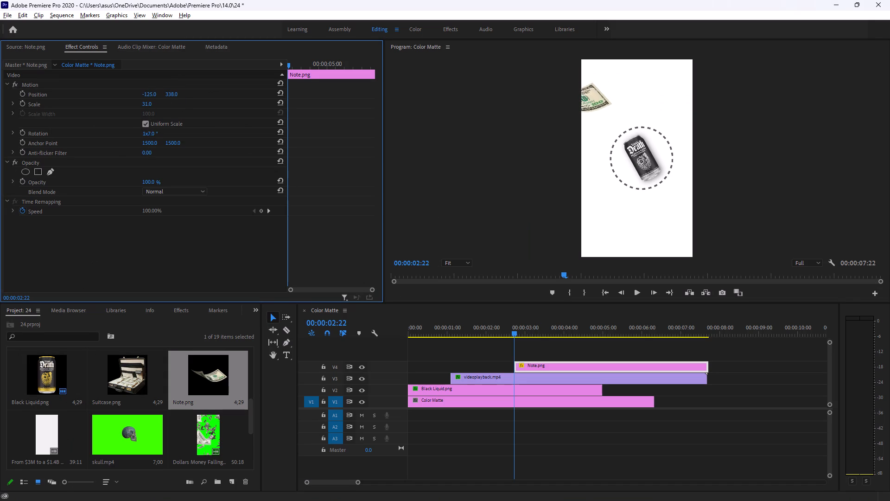
{"action": "left_click_drag", "start_coordinate": [167, 135], "coordinate": [170, 134]}
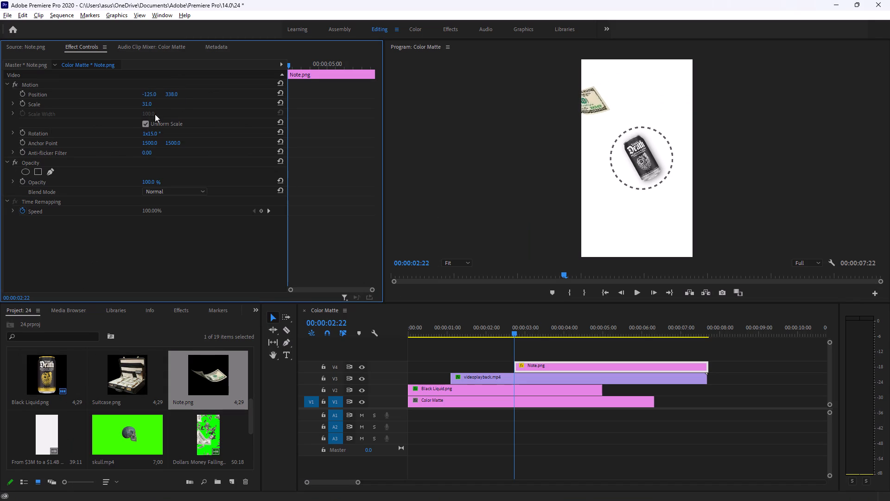
{"action": "left_click_drag", "start_coordinate": [174, 94], "coordinate": [168, 97]}
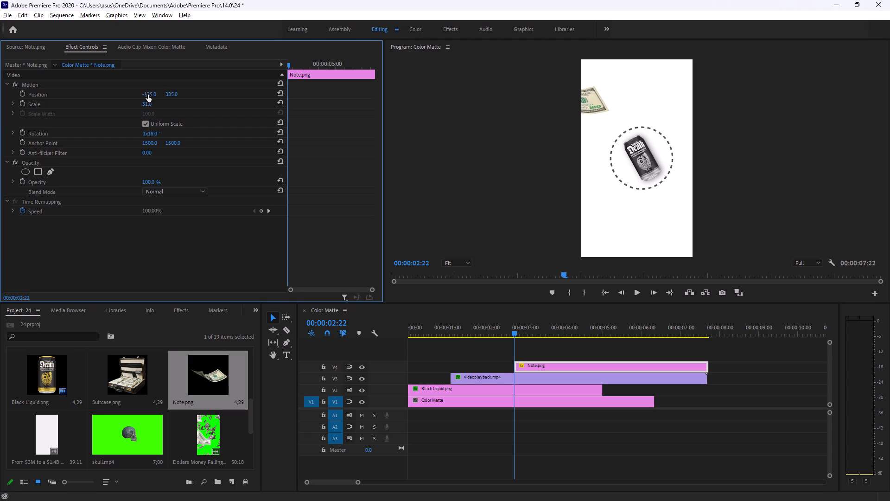
{"action": "left_click_drag", "start_coordinate": [147, 95], "coordinate": [273, 100]}
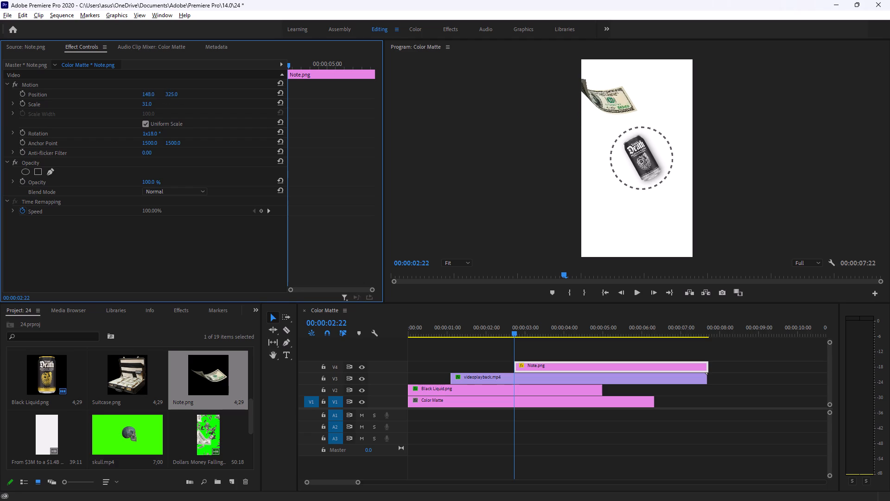
{"action": "left_click_drag", "start_coordinate": [273, 100], "coordinate": [282, 100]}
Try different tilts for Note.png and set its rotation to 359°.
{"action": "left_click_drag", "start_coordinate": [153, 134], "coordinate": [157, 134]}
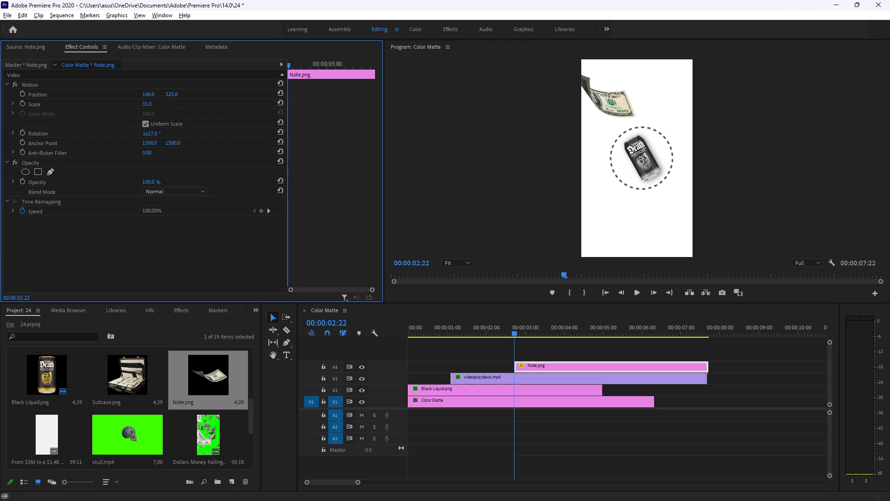
{"action": "left_click_drag", "start_coordinate": [157, 134], "coordinate": [147, 134]}
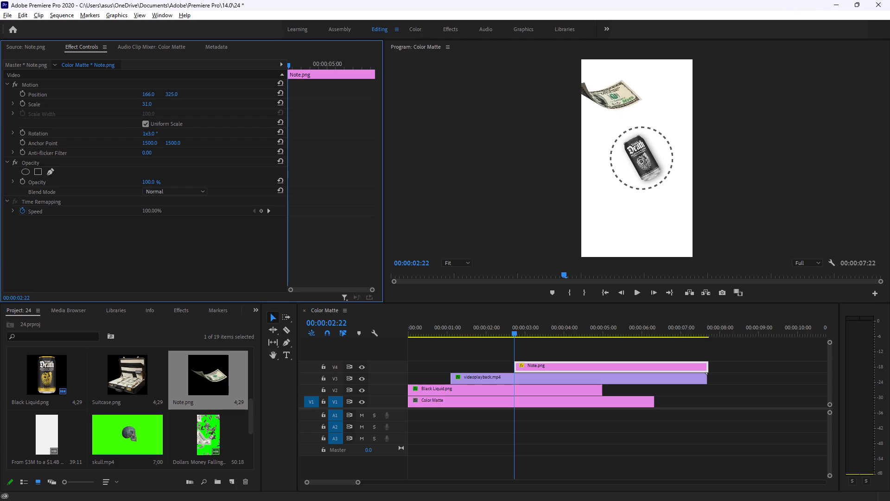
{"action": "left_click_drag", "start_coordinate": [147, 134], "coordinate": [145, 122]}
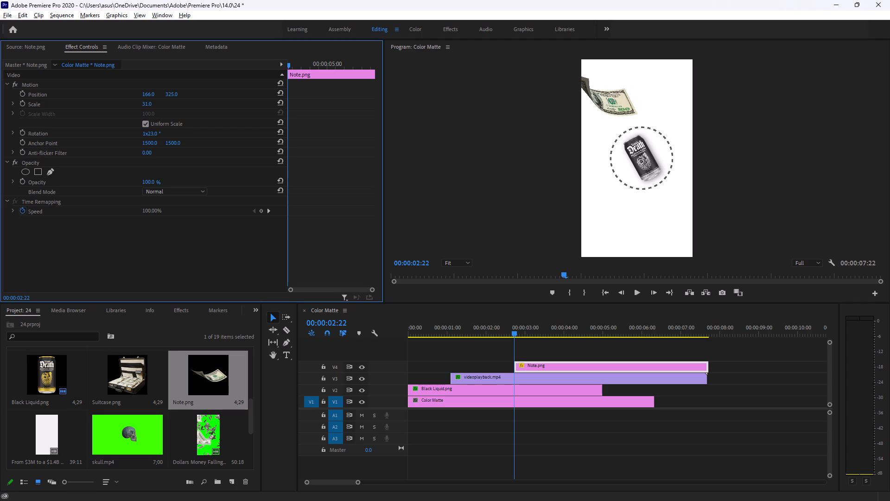
{"action": "left_click_drag", "start_coordinate": [145, 122], "coordinate": [148, 132]}
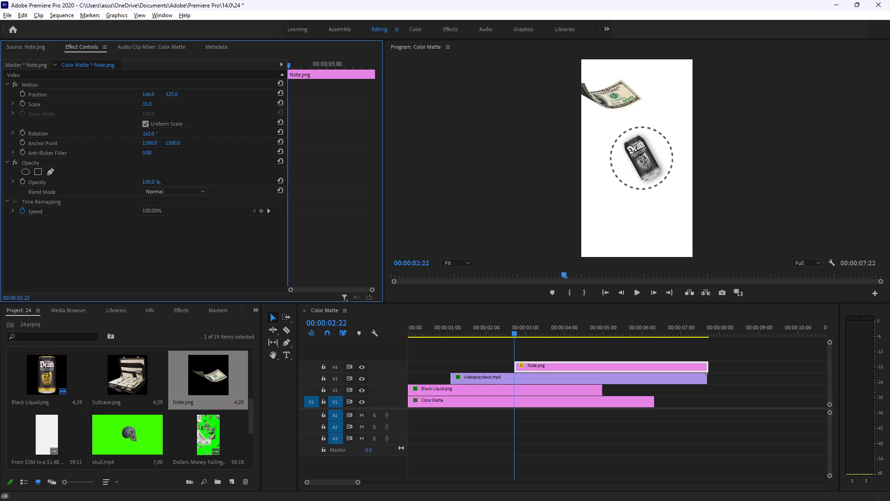
{"action": "left_click_drag", "start_coordinate": [148, 132], "coordinate": [149, 135]}
{"action": "left_click_drag", "start_coordinate": [149, 135], "coordinate": [148, 135]}
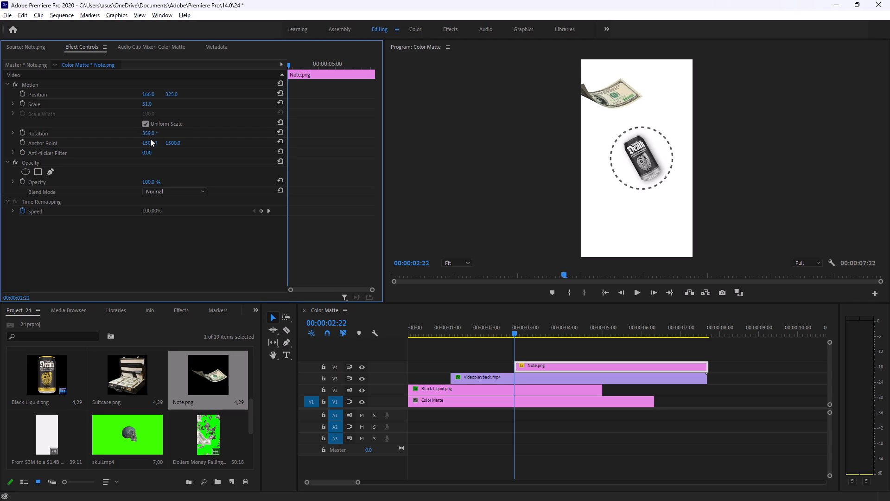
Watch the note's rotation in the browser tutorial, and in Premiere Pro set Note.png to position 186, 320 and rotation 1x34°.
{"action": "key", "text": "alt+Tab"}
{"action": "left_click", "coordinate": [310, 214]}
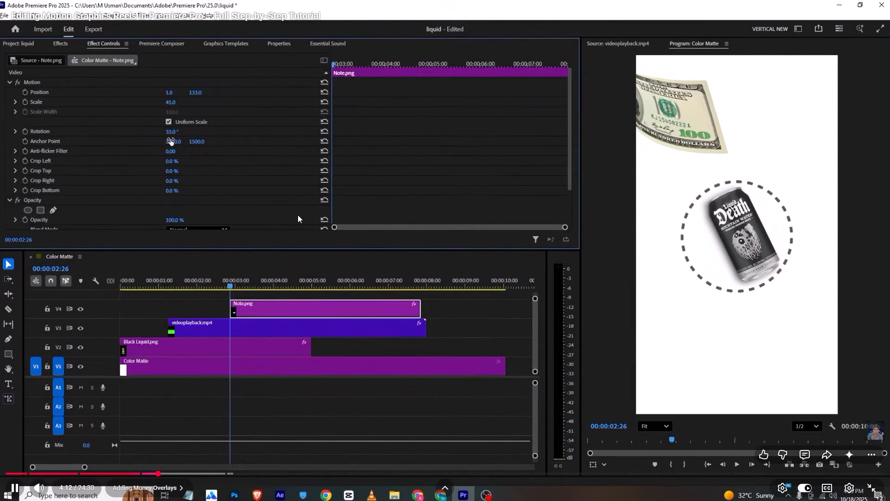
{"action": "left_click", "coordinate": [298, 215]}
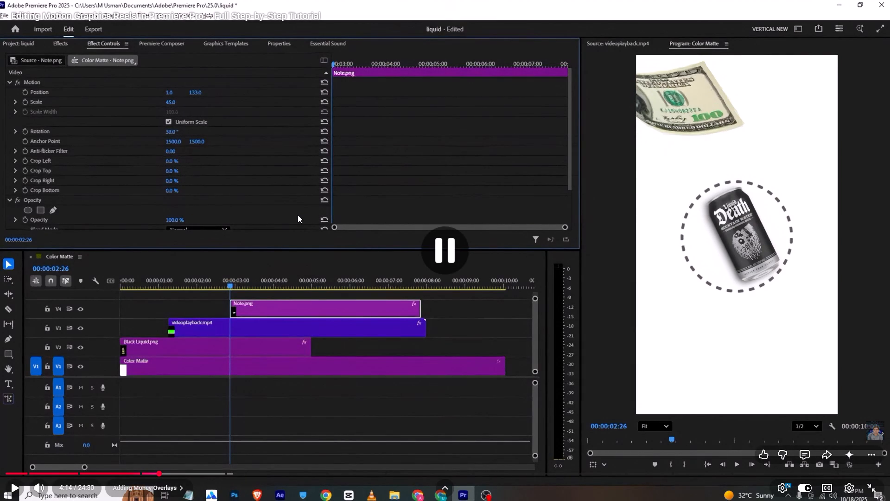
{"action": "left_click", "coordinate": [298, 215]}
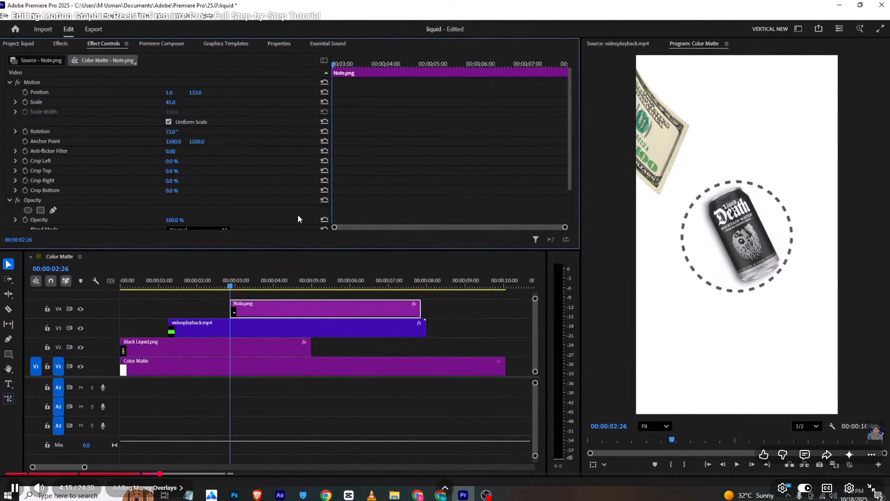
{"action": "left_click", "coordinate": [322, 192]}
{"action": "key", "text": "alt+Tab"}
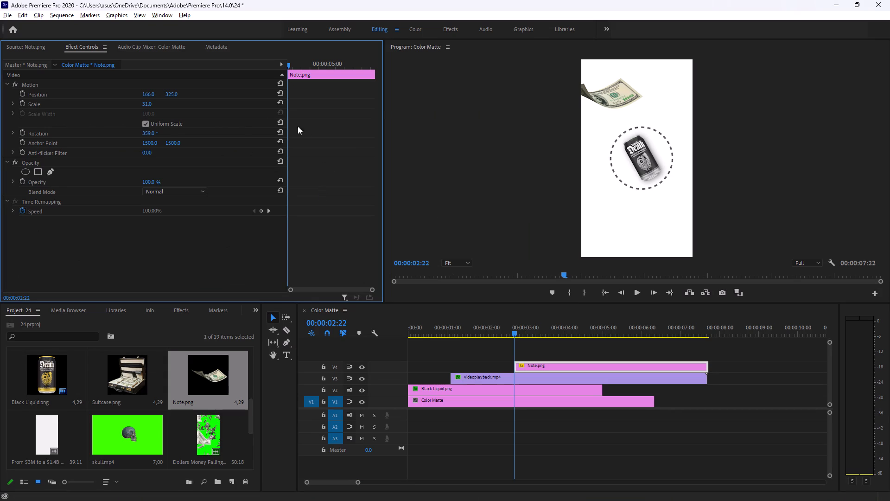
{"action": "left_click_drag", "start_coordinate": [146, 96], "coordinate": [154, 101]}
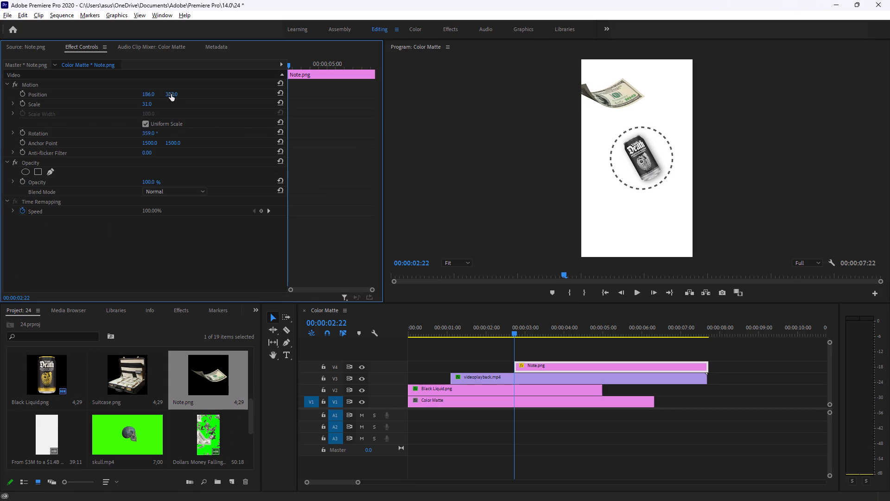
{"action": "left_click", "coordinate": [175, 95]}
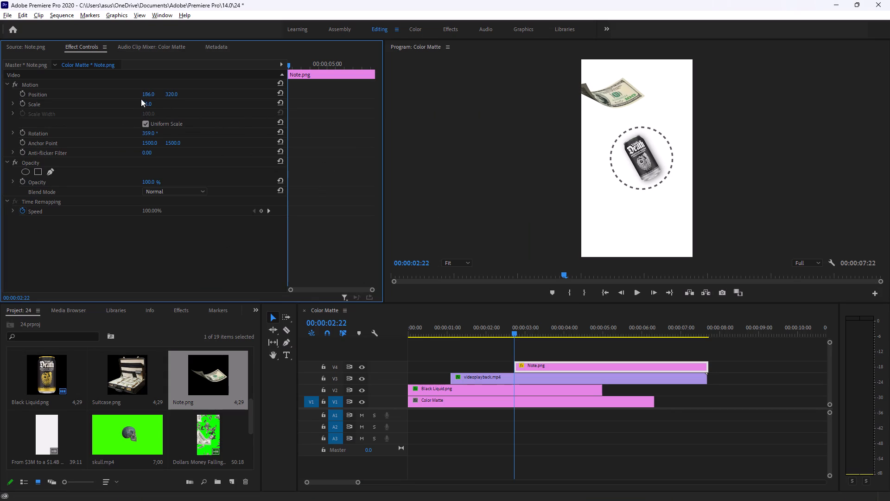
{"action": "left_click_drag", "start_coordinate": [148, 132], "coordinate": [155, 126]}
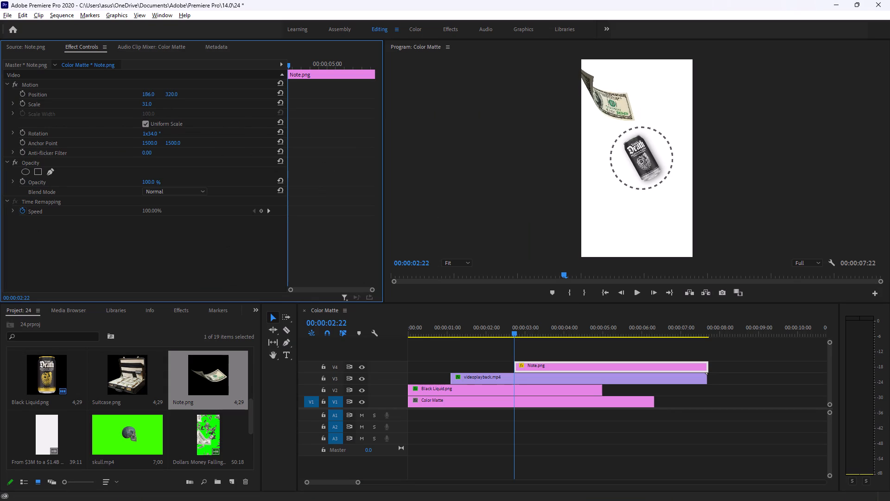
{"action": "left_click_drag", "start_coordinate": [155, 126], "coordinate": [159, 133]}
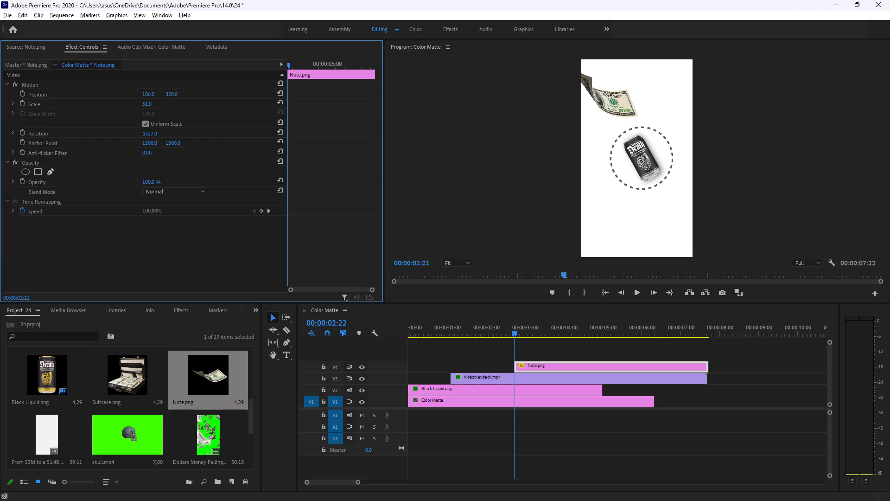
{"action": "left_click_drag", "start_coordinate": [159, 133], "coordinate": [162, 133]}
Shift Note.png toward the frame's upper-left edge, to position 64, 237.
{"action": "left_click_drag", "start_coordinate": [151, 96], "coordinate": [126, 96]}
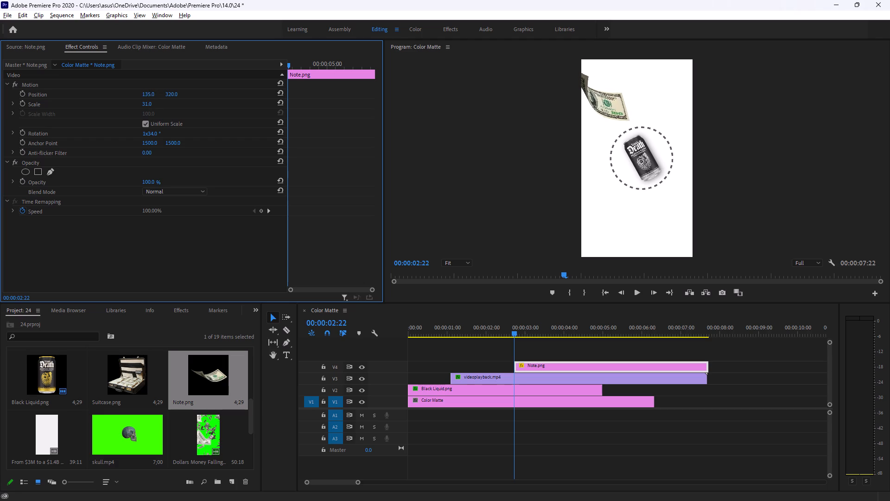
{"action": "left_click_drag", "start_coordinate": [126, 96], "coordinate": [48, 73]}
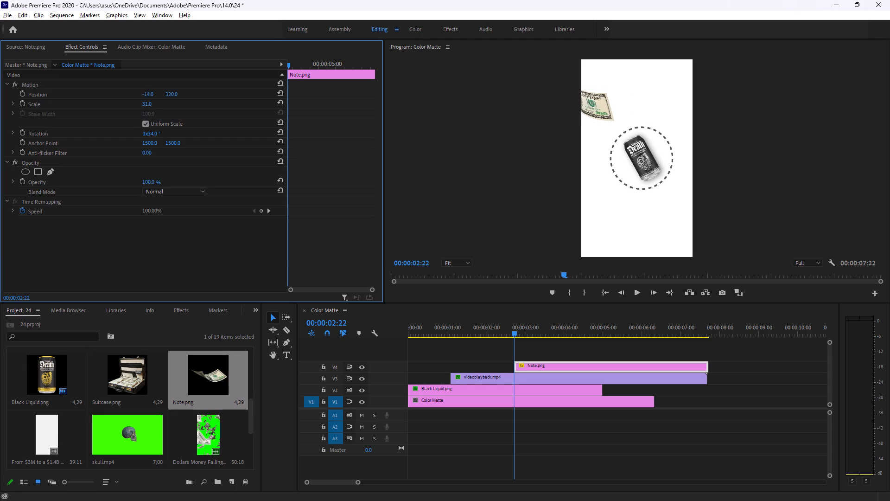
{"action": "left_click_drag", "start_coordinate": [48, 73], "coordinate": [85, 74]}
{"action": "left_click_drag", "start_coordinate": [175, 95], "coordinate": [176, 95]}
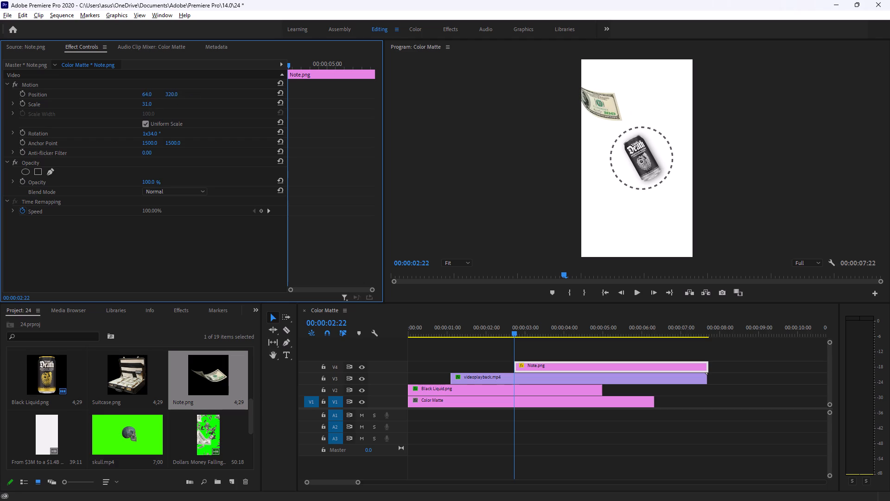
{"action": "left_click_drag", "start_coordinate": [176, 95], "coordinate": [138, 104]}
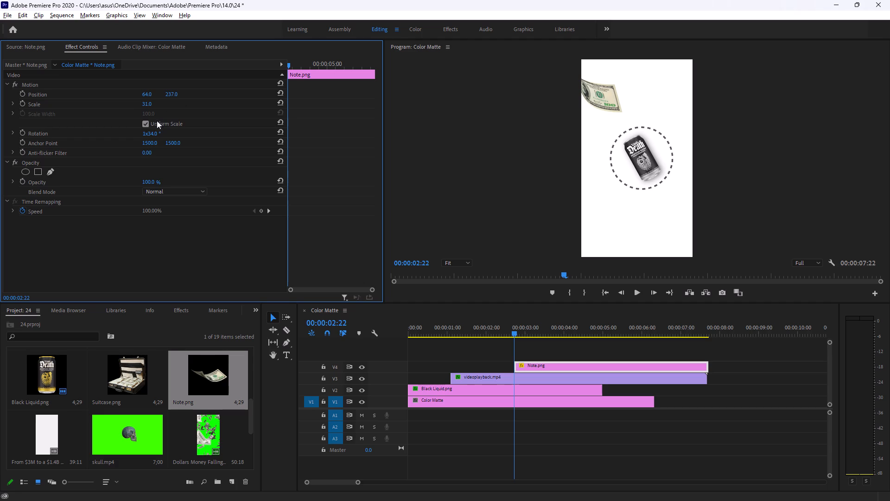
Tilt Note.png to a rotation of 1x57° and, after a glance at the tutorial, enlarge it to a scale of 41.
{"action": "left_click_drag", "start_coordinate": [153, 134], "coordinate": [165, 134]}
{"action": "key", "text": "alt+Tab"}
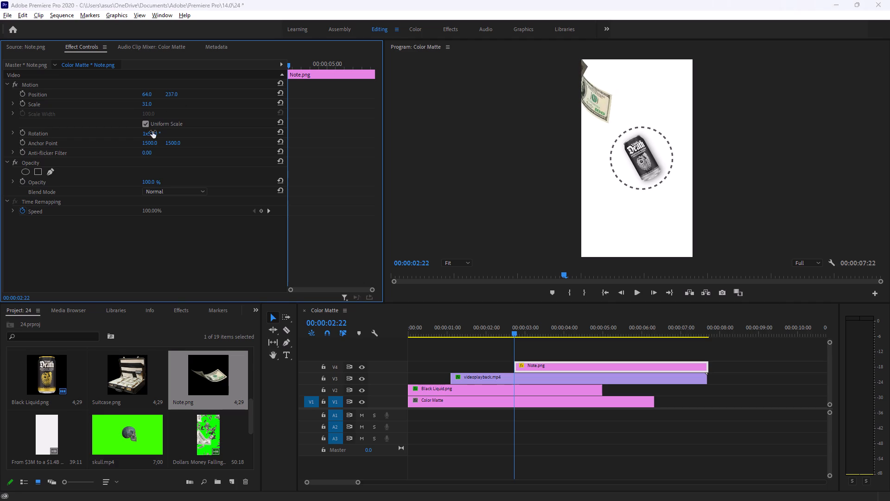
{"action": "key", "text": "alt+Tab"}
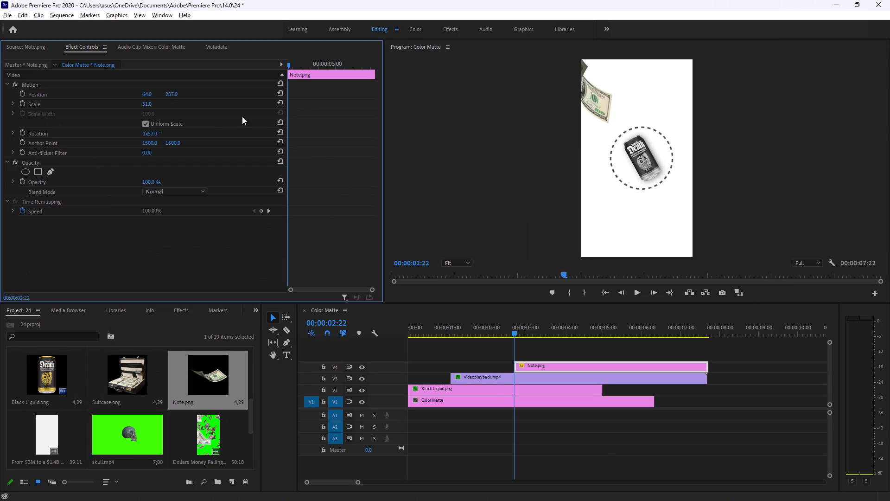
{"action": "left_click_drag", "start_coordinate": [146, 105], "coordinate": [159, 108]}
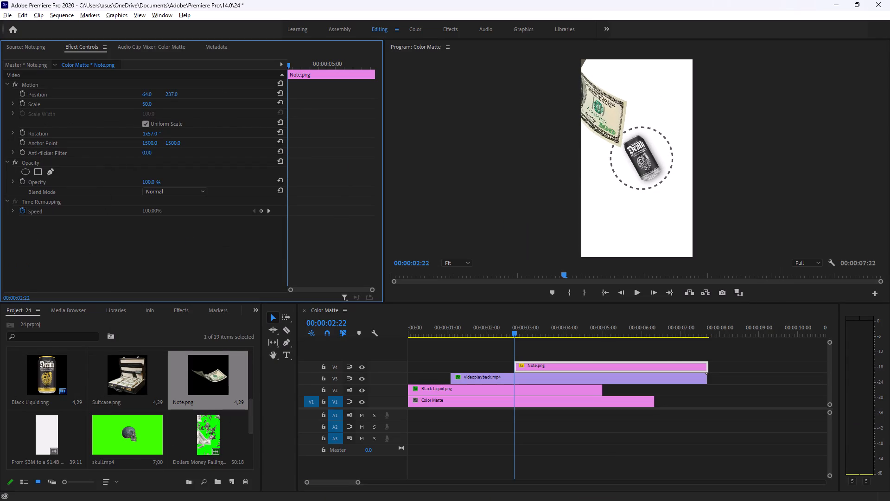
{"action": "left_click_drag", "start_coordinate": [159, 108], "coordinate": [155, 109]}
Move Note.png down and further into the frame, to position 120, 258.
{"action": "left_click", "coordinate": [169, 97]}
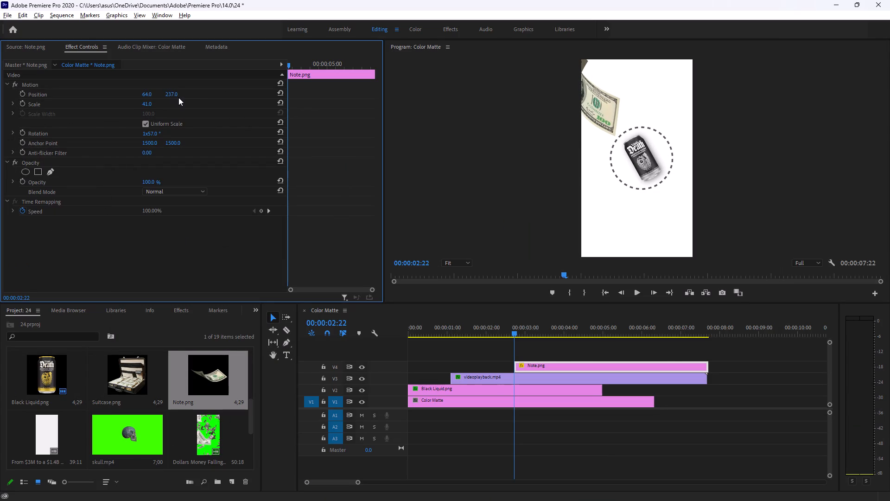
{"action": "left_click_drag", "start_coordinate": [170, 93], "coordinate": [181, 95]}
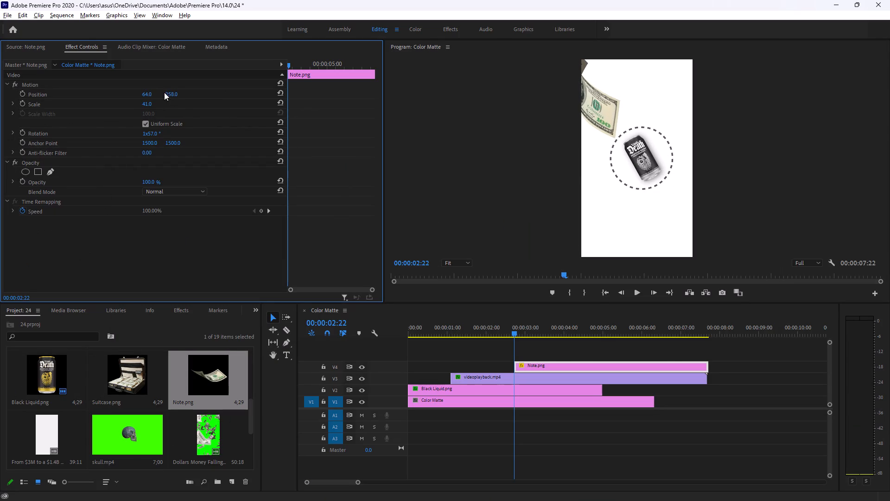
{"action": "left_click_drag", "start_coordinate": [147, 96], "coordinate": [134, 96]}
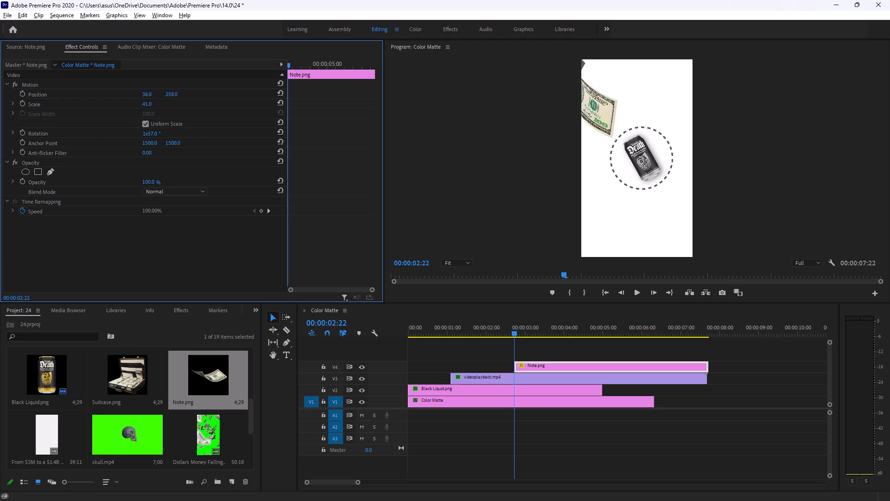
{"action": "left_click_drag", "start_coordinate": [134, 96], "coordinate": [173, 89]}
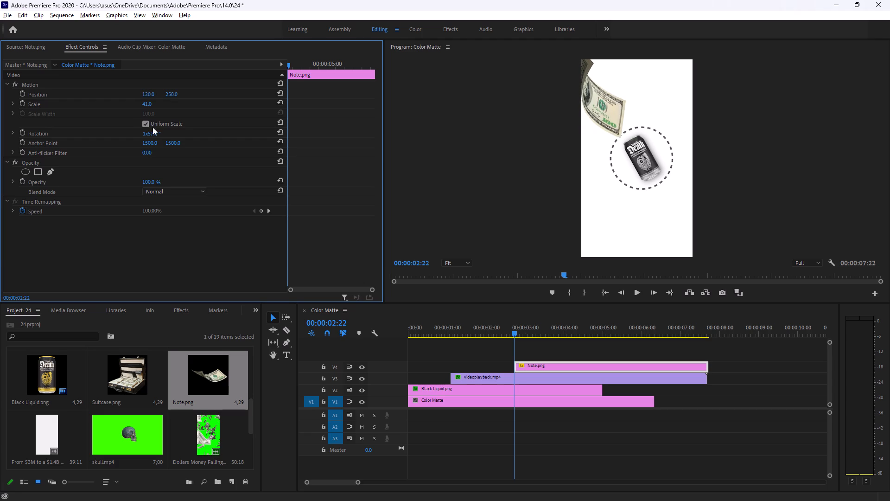
Try different tilts for Note.png, settling on a rotation of 1x44°, and set its scale to 44.
{"action": "left_click_drag", "start_coordinate": [152, 135], "coordinate": [148, 131]}
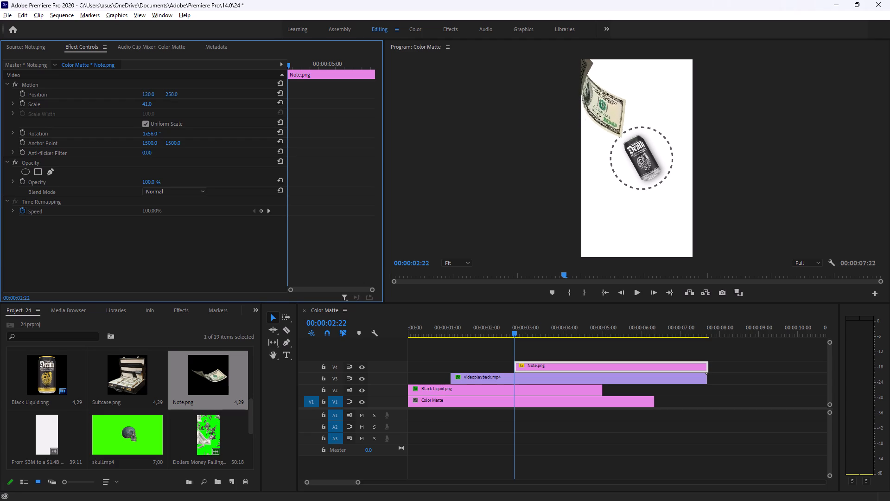
{"action": "left_click_drag", "start_coordinate": [148, 131], "coordinate": [153, 138]}
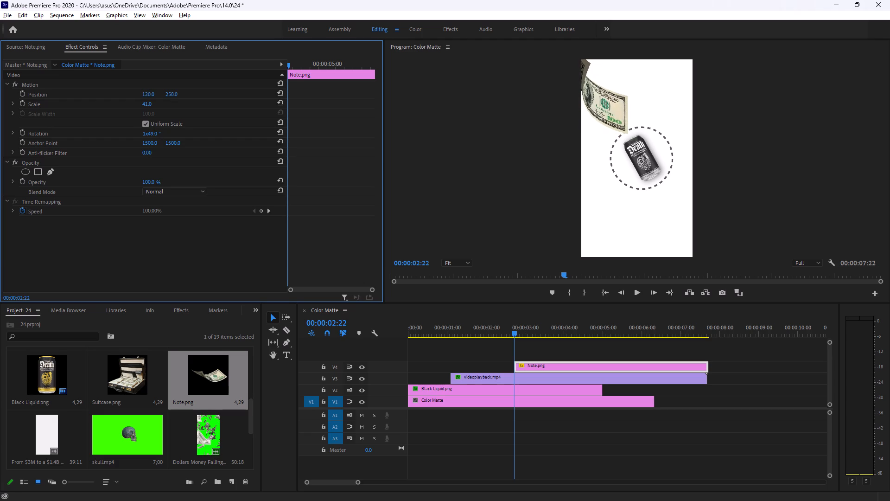
{"action": "left_click_drag", "start_coordinate": [153, 138], "coordinate": [150, 141]}
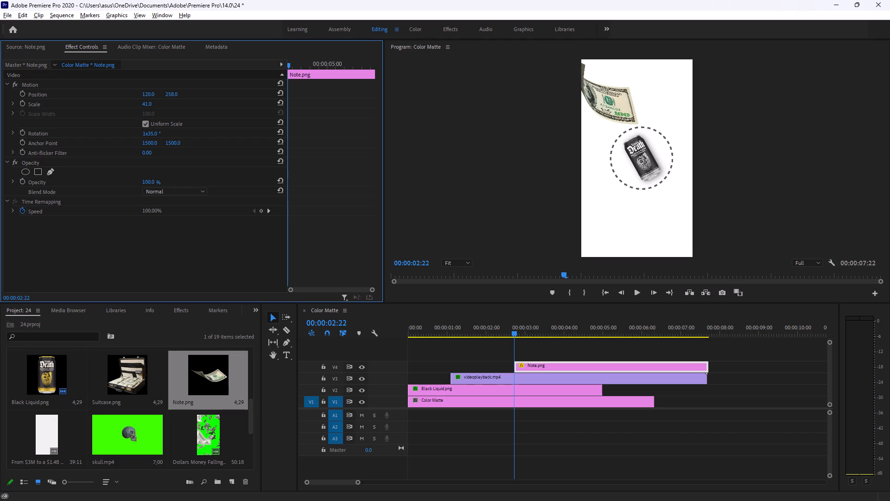
{"action": "left_click_drag", "start_coordinate": [150, 141], "coordinate": [153, 139]}
{"action": "left_click", "coordinate": [150, 105]}
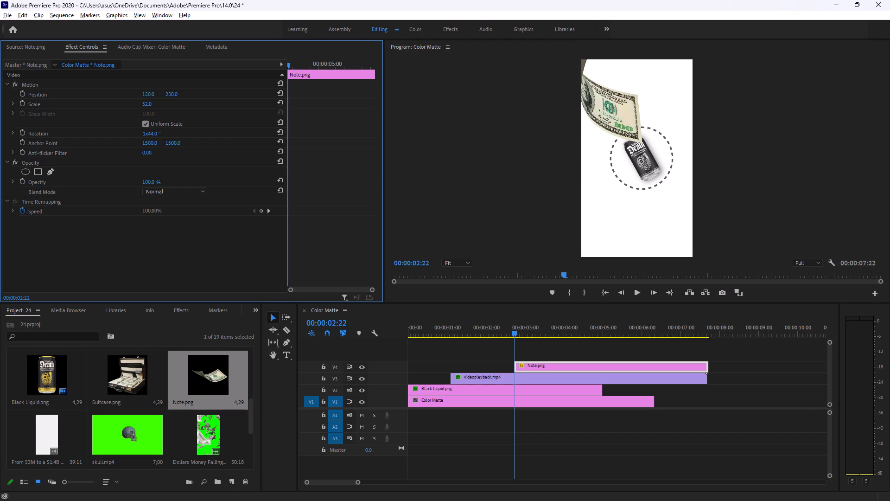
Move Note.png partly out of the frame's left edge above the can, to position -46, 122.
{"action": "left_click_drag", "start_coordinate": [150, 92], "coordinate": [77, 92]}
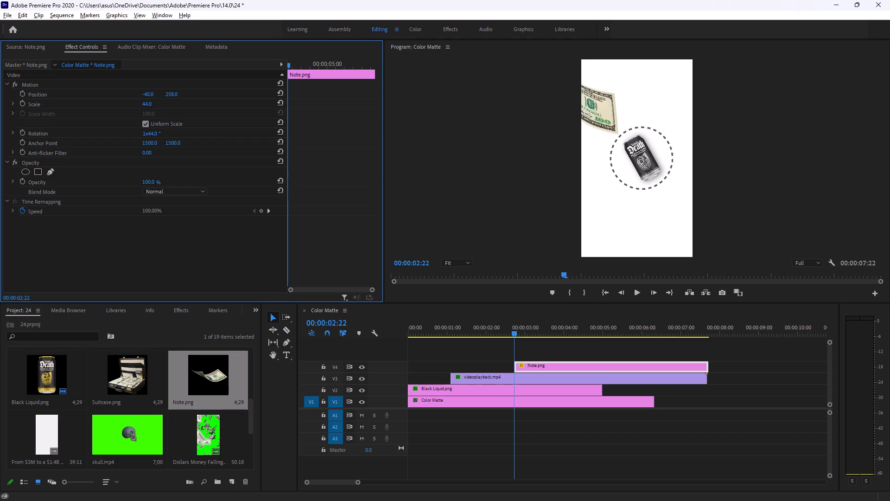
{"action": "left_click_drag", "start_coordinate": [77, 92], "coordinate": [73, 90]}
{"action": "left_click_drag", "start_coordinate": [175, 93], "coordinate": [197, 95]}
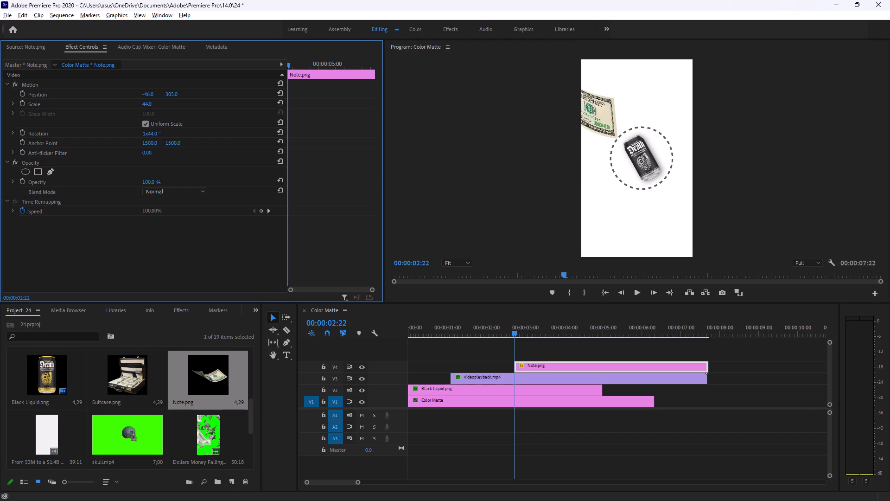
{"action": "left_click_drag", "start_coordinate": [197, 95], "coordinate": [114, 102]}
Replay the tutorial's note placement in the browser, and in Premiere Pro resize Note.png directly in the preview to a scale of 45.3.
{"action": "key", "text": "alt+Tab"}
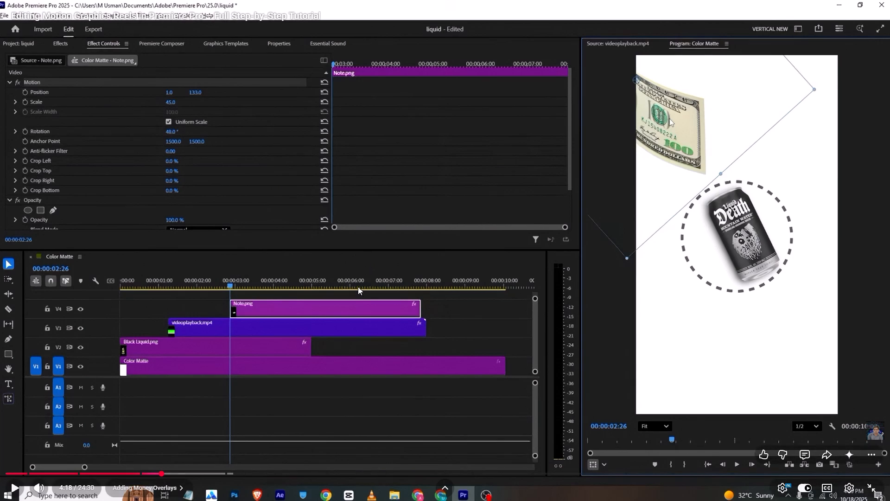
{"action": "left_click", "coordinate": [355, 263]}
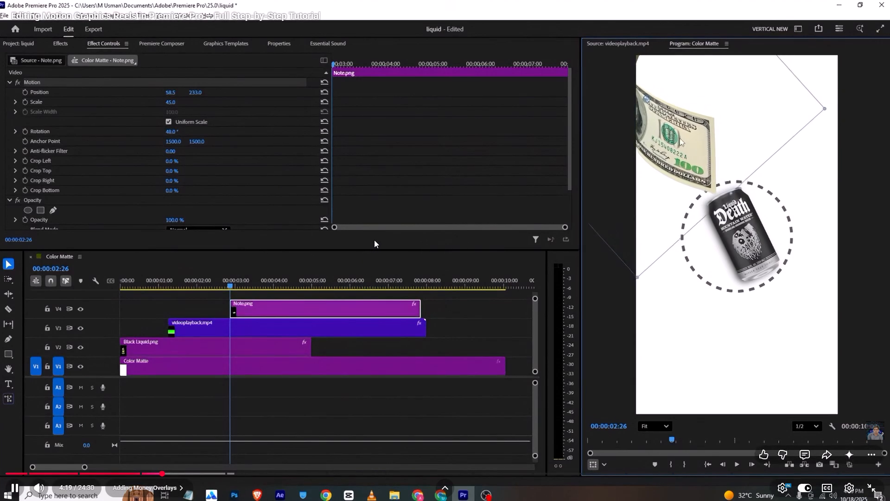
{"action": "left_click", "coordinate": [387, 231]}
{"action": "key", "text": "Left"}
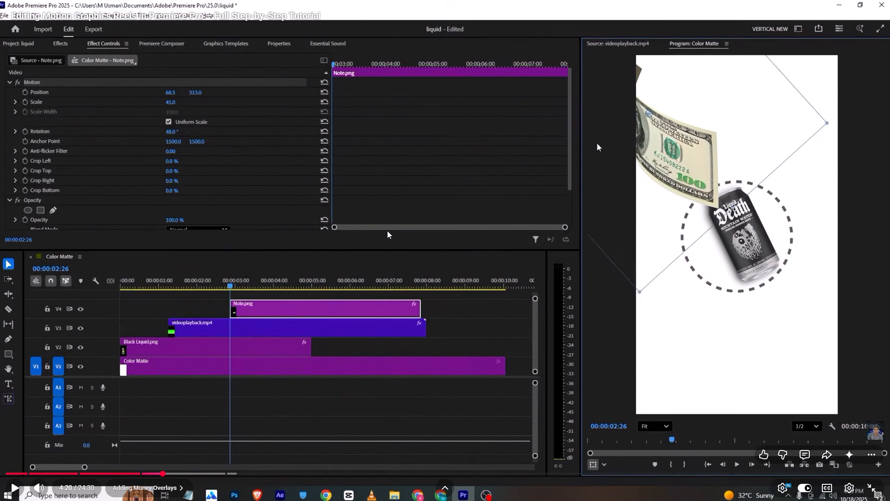
{"action": "key", "text": "space"}
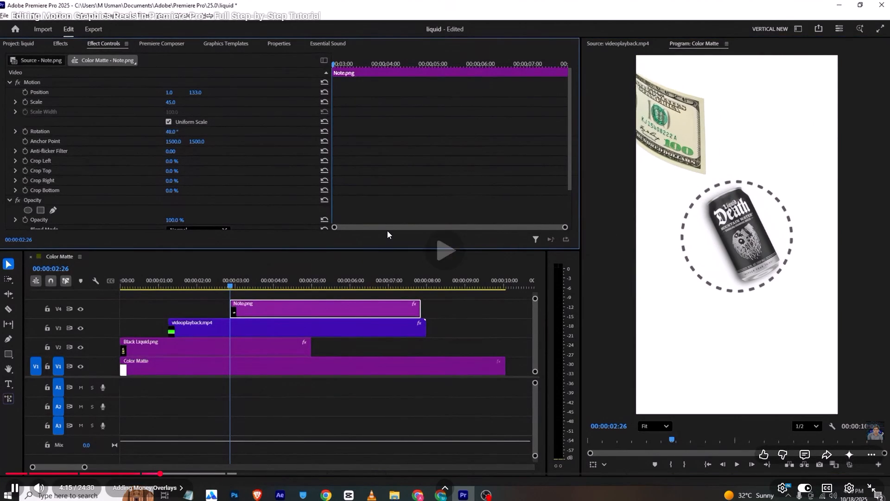
{"action": "key", "text": "space"}
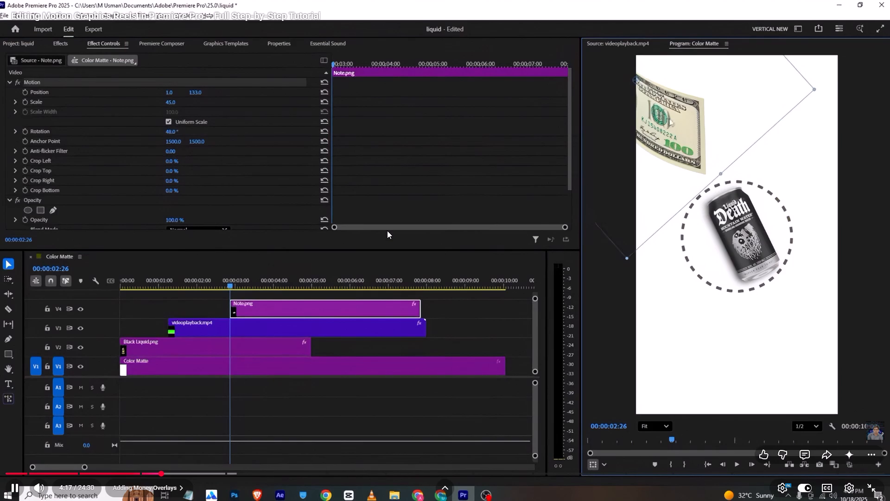
{"action": "key", "text": "alt+Tab"}
{"action": "left_click", "coordinate": [594, 91]}
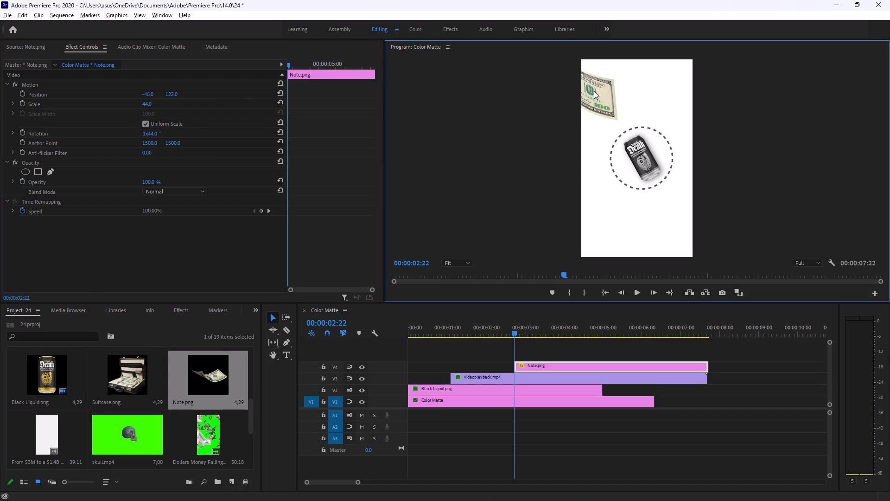
{"action": "left_click", "coordinate": [594, 91]}
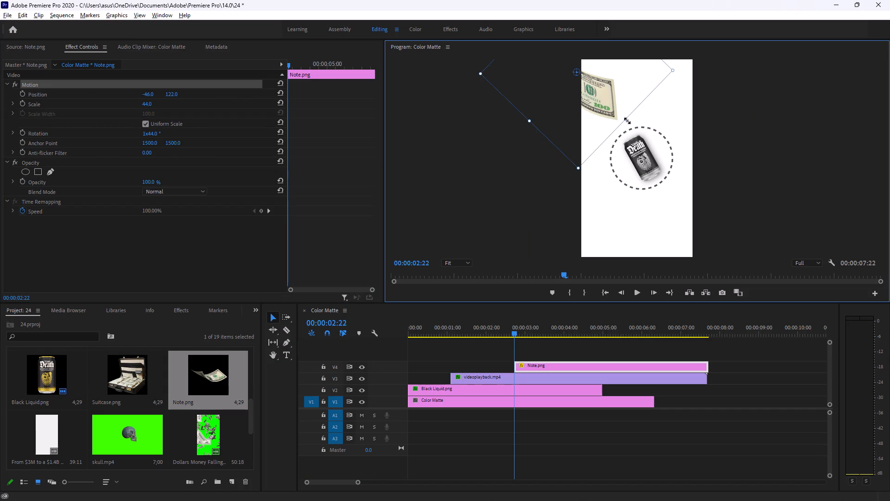
{"action": "left_click_drag", "start_coordinate": [627, 121], "coordinate": [633, 124]}
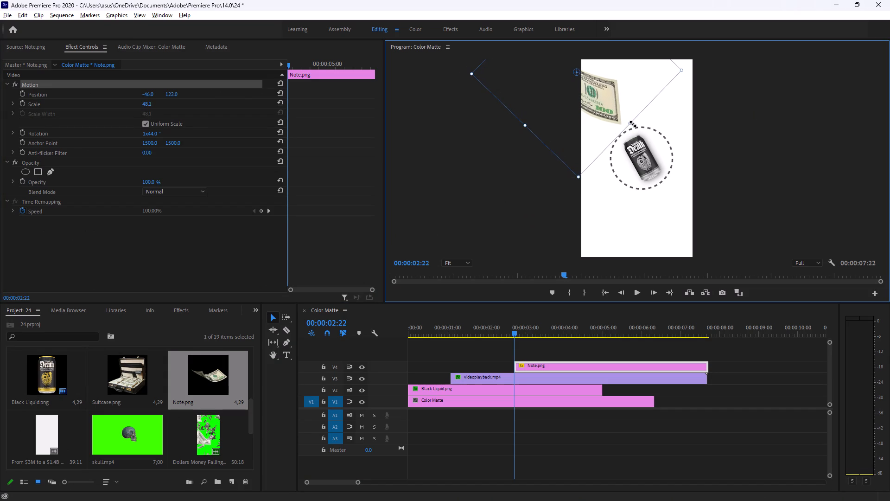
{"action": "left_click_drag", "start_coordinate": [633, 124], "coordinate": [633, 124]}
{"action": "left_click", "coordinate": [683, 70]}
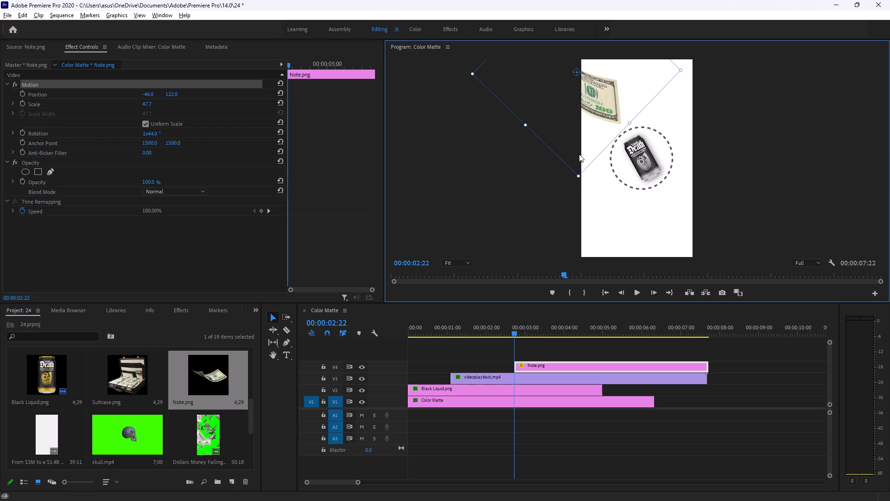
{"action": "left_click", "coordinate": [527, 128]}
{"action": "left_click", "coordinate": [527, 128]}
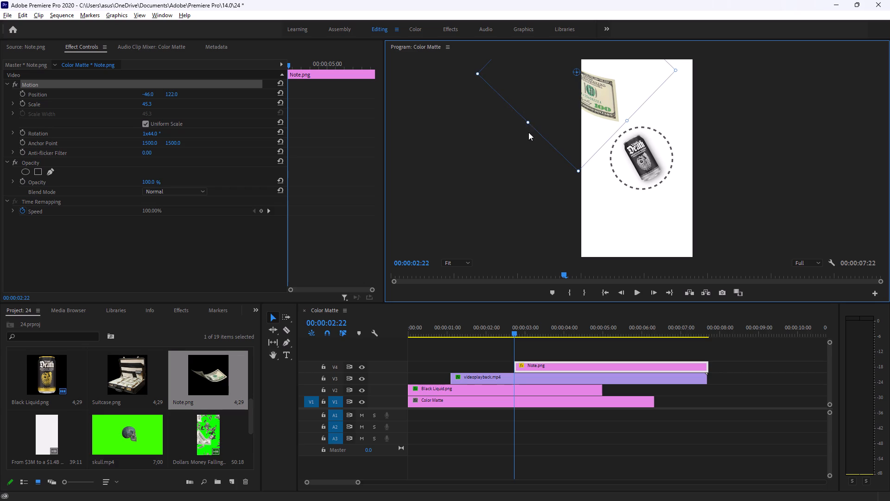
Watch the tutorial's note placement in the browser, and in Premiere Pro enlarge Note.png to scale 50.3 and nudge it up to -46, 117.5.
{"action": "key", "text": "alt+Tab"}
{"action": "left_click", "coordinate": [464, 190]}
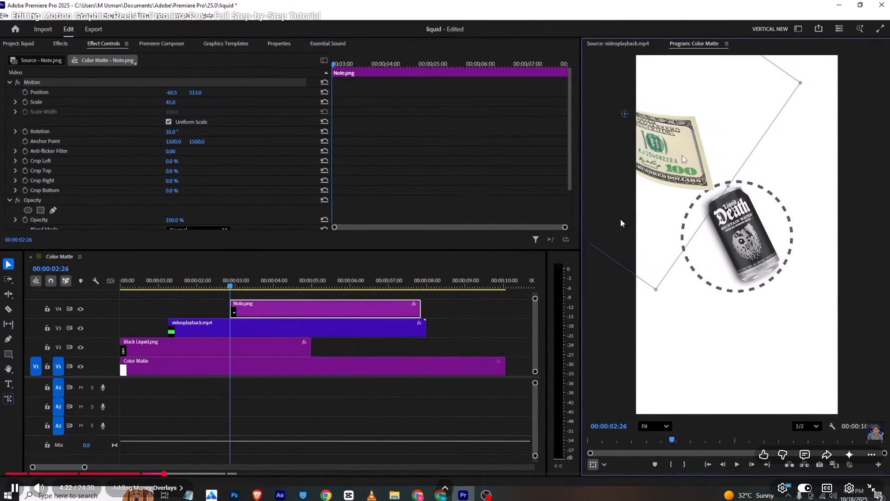
{"action": "left_click", "coordinate": [659, 207]}
{"action": "left_click", "coordinate": [659, 207]}
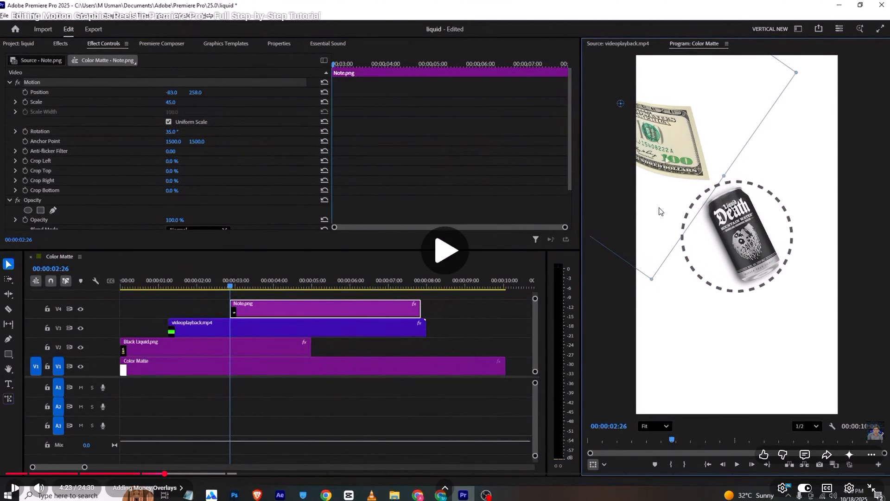
{"action": "key", "text": "space"}
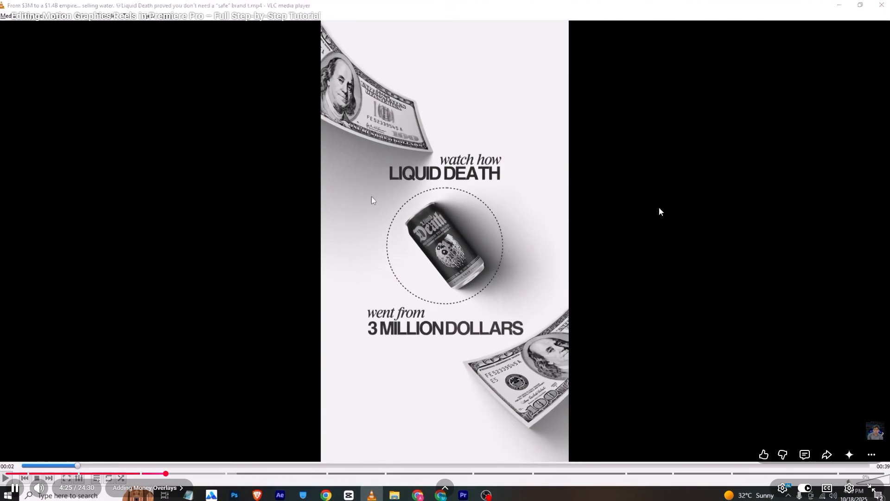
{"action": "left_click_drag", "start_coordinate": [667, 161], "coordinate": [661, 150]}
{"action": "key", "text": "alt+Tab"}
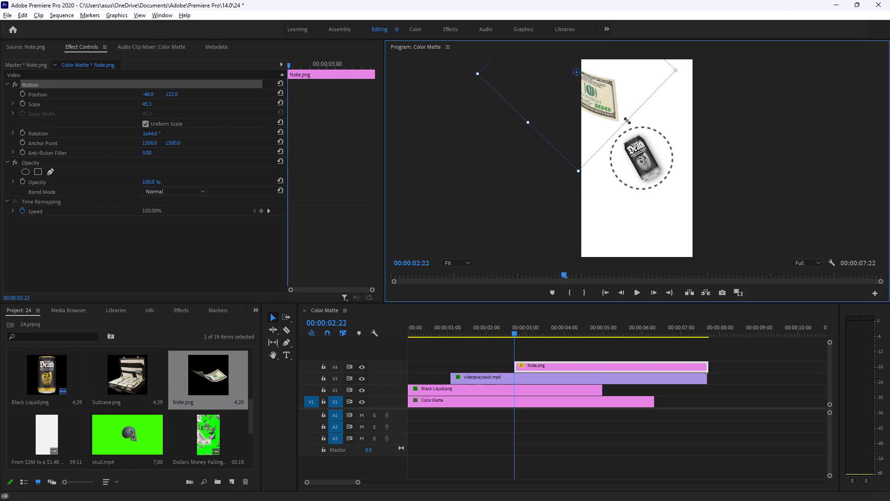
{"action": "left_click_drag", "start_coordinate": [629, 122], "coordinate": [637, 125]}
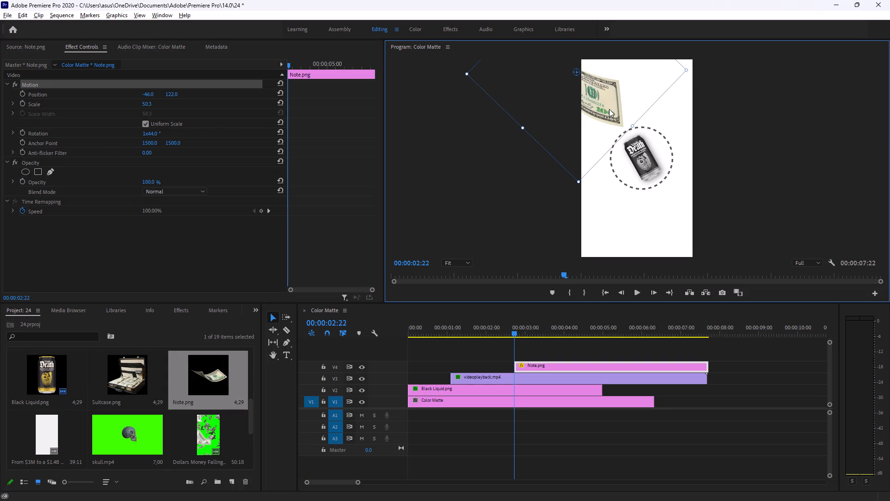
{"action": "left_click", "coordinate": [608, 108]}
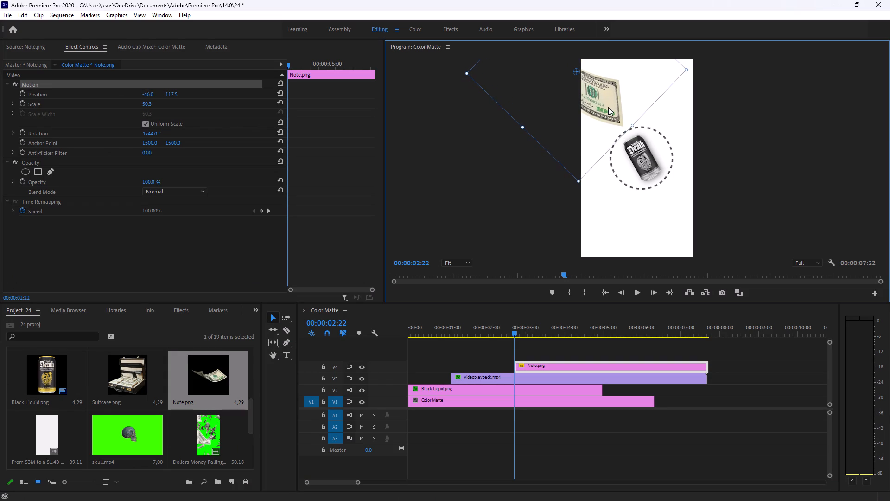
Play more of the tutorial's note placement in the browser to compare it with Note.png, and return to Premiere Pro.
{"action": "key", "text": "alt+Tab"}
{"action": "left_click", "coordinate": [462, 195]}
{"action": "left_click", "coordinate": [462, 195]}
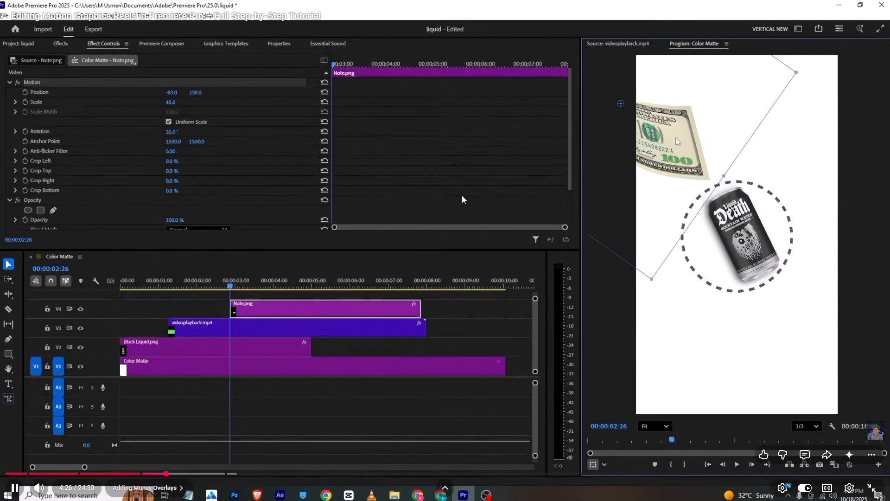
{"action": "key", "text": "alt+Tab"}
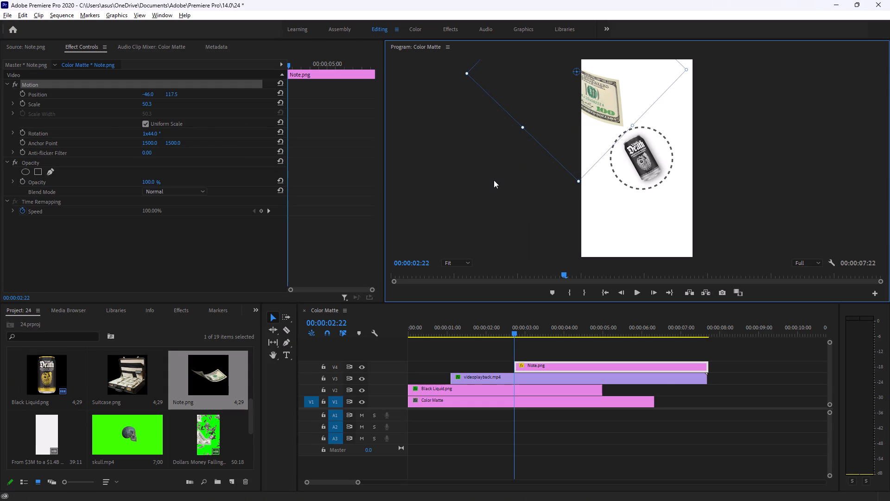